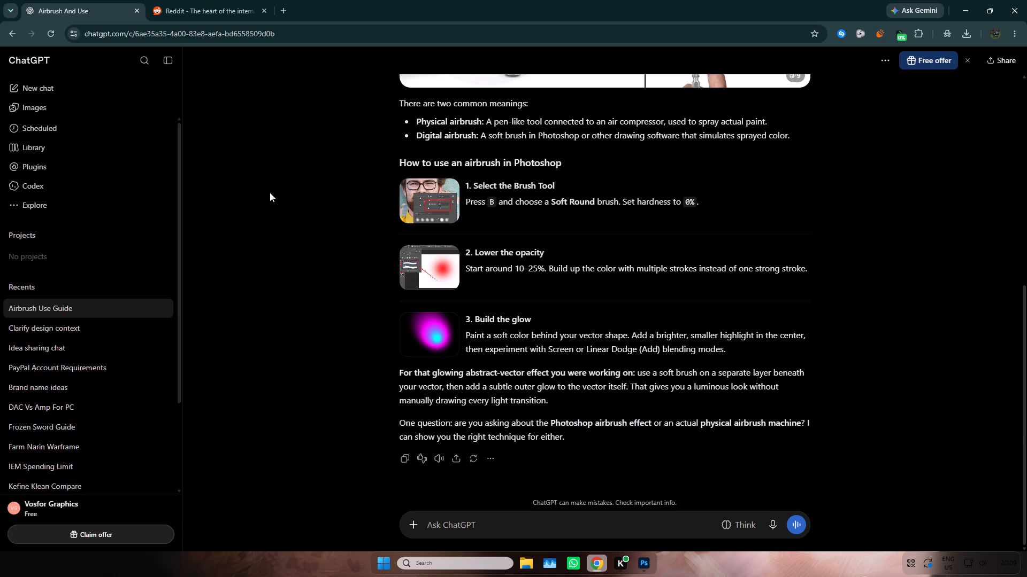
left_click(648, 557)
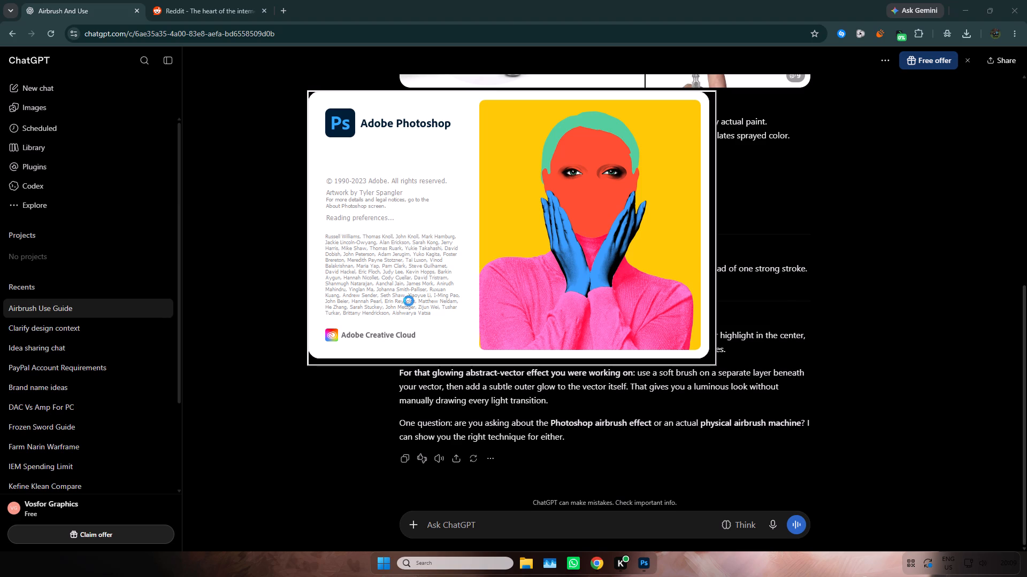
left_click(255, 198)
Open the r/IndianBeautyTalks community on Reddit, look over the joined communities, and return to the ChatGPT airbrush chat.
left_click(232, 22)
left_click(229, 10)
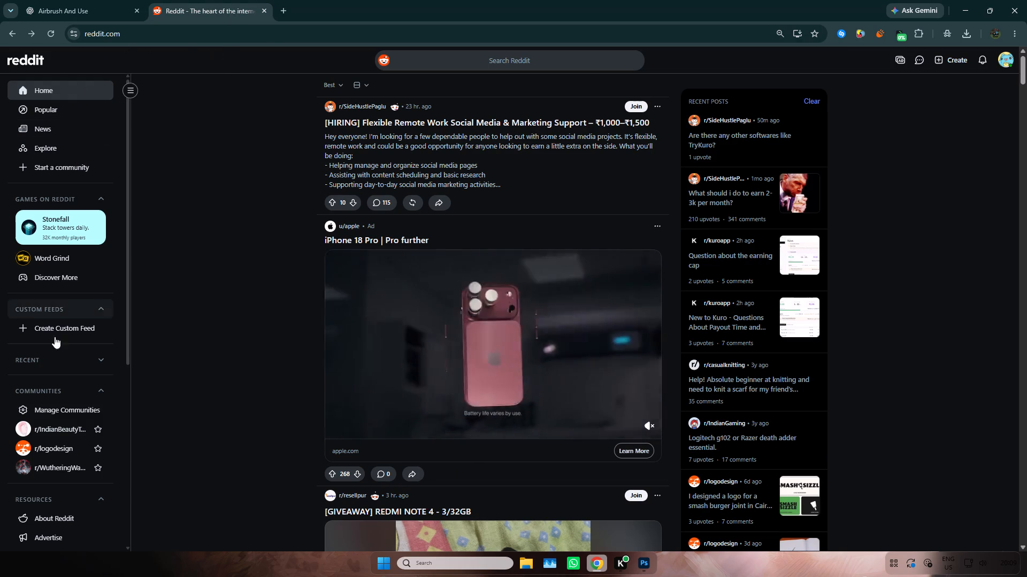
left_click(55, 427)
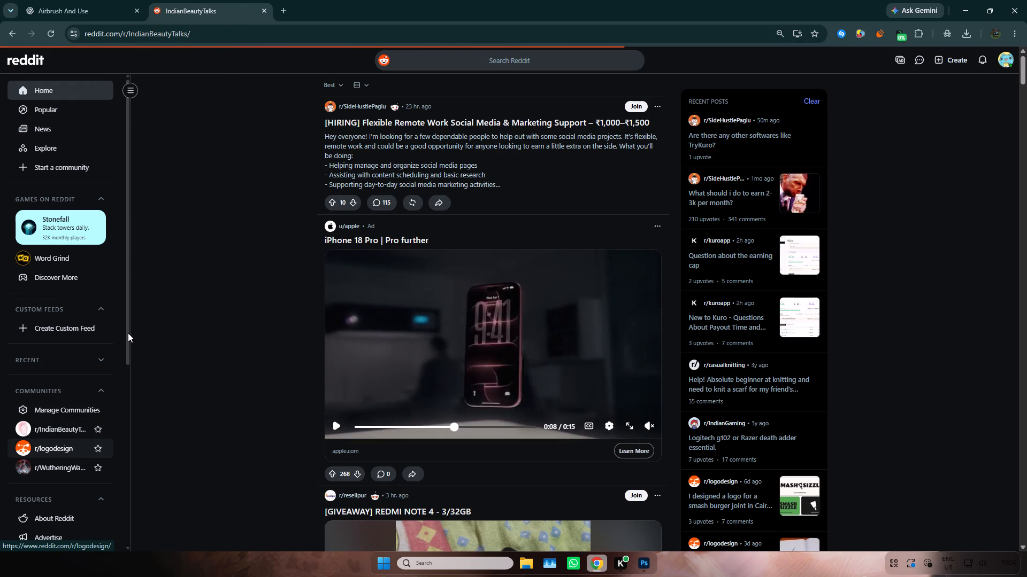
left_click_drag(128, 333, 124, 383)
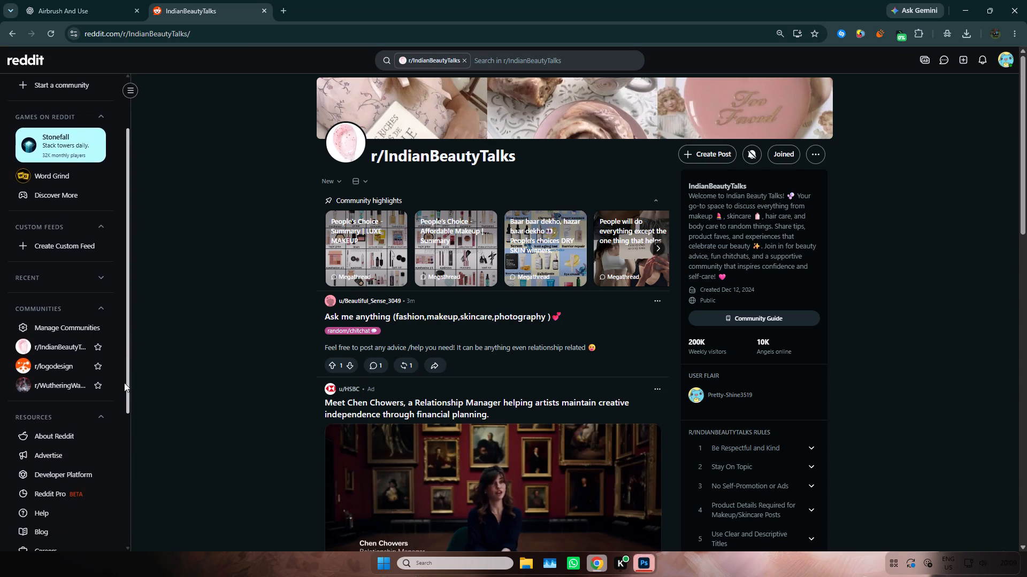
left_click_drag(124, 383, 121, 408)
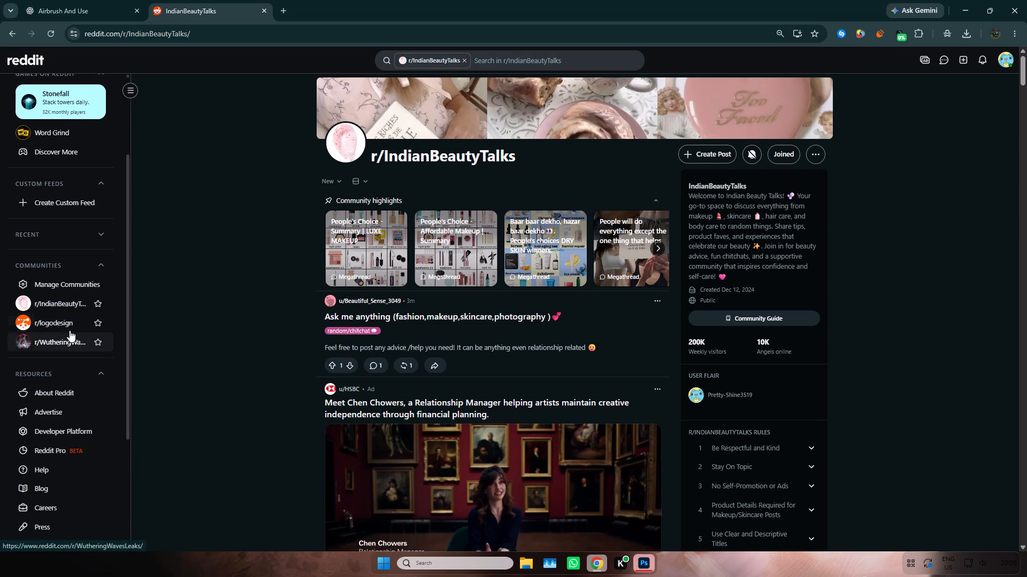
left_click(81, 9)
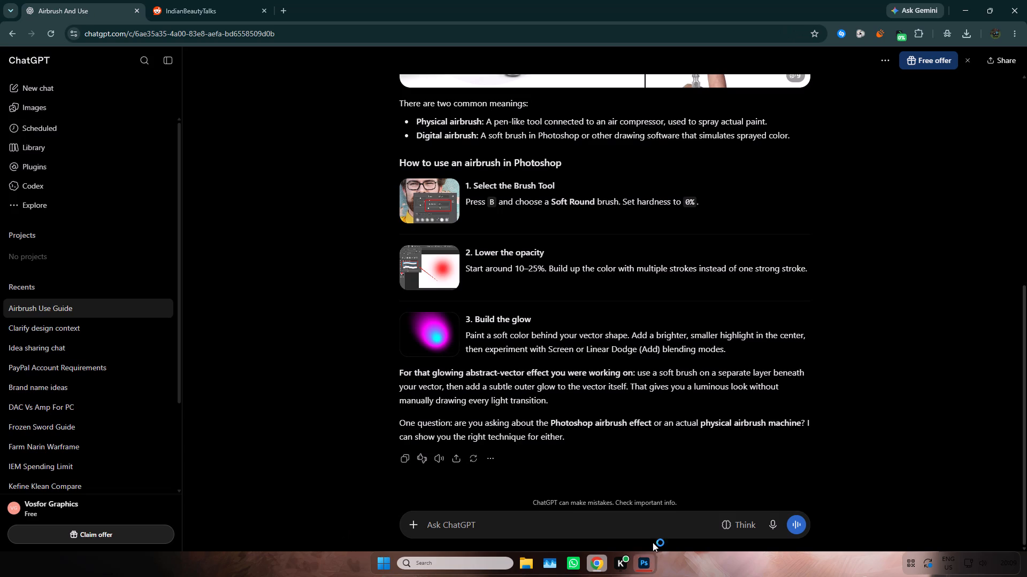
Switch to Photoshop and open the recent file babe ploject.psd.
left_click(643, 572)
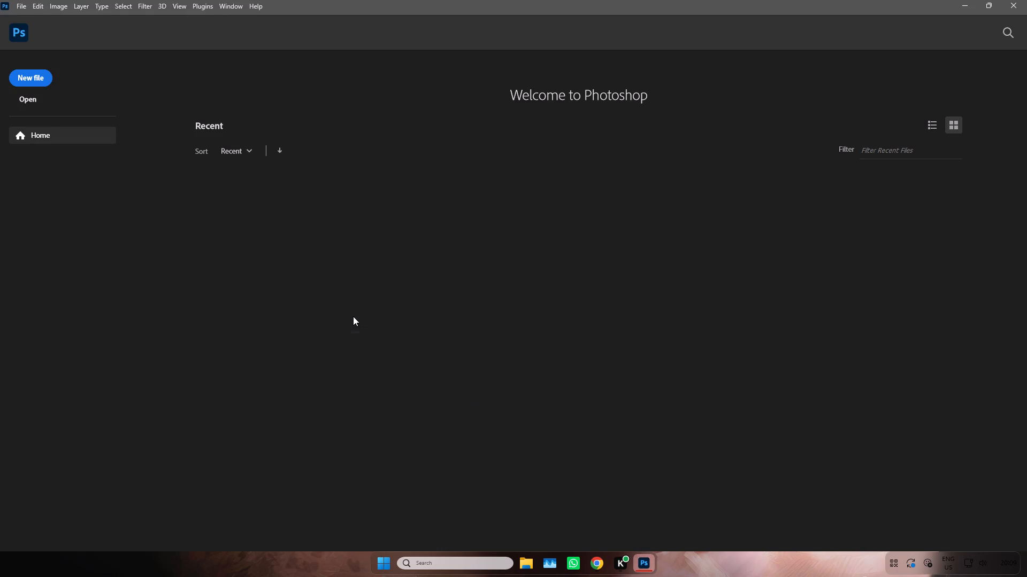
double_click(251, 238)
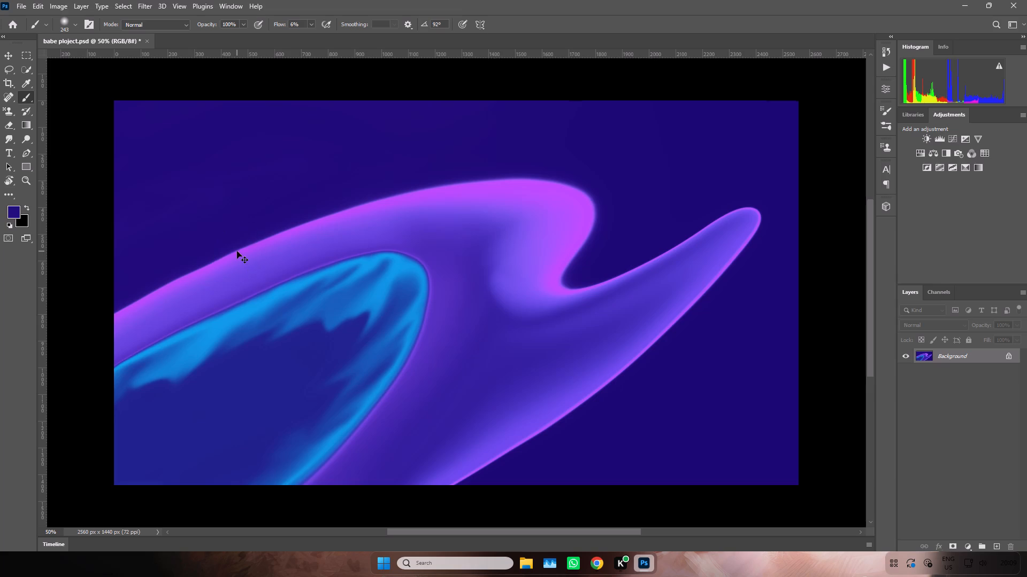
Set the foreground colour to a light violet, sampled from the artwork's magenta curve and made paler.
key("ctrl+equal")
key("ctrl+equal")
key("ctrl+equal")
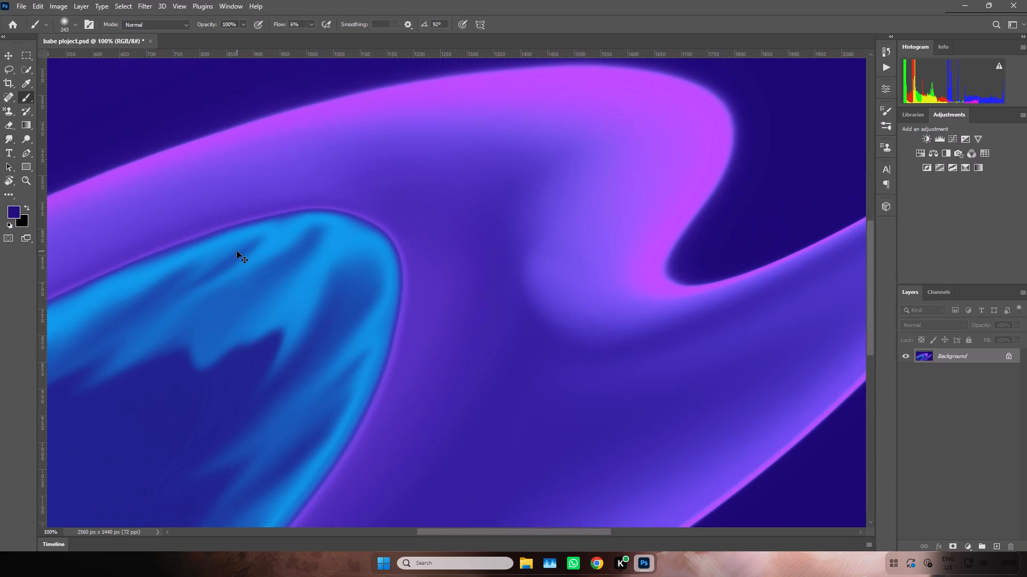
key("ctrl+minus")
key("ctrl+minus")
key("ctrl+minus")
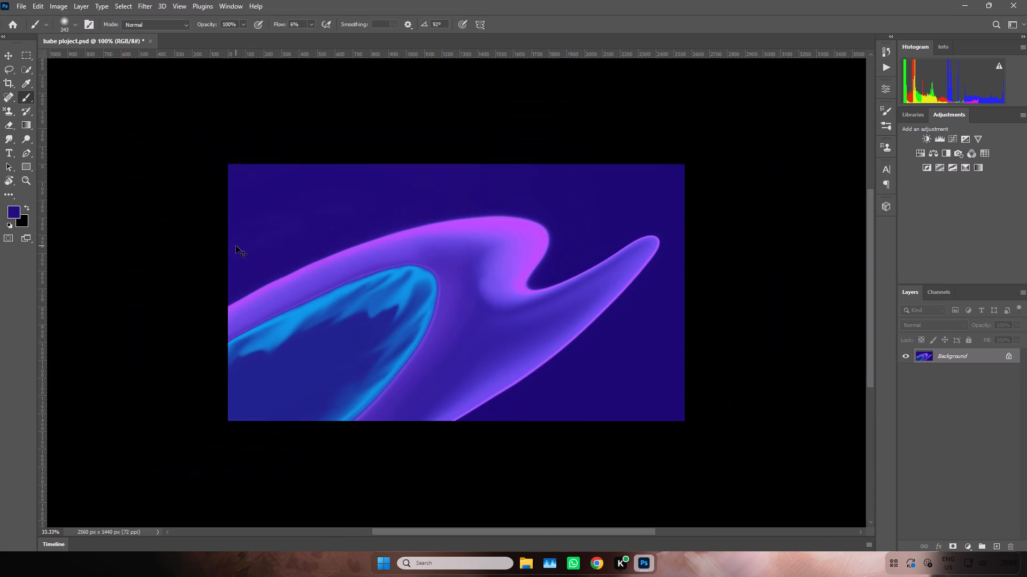
key("ctrl+equal")
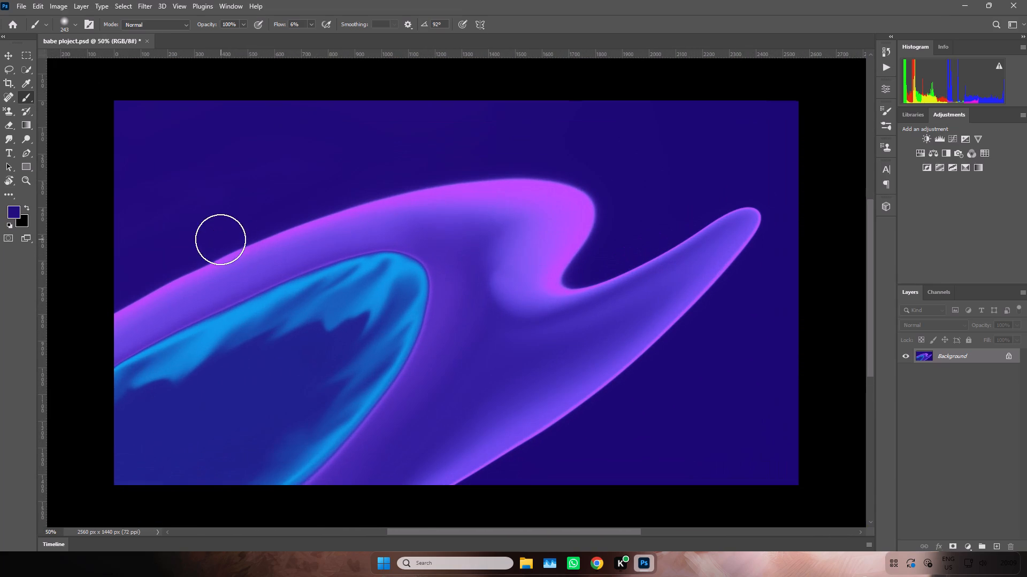
left_click(13, 212)
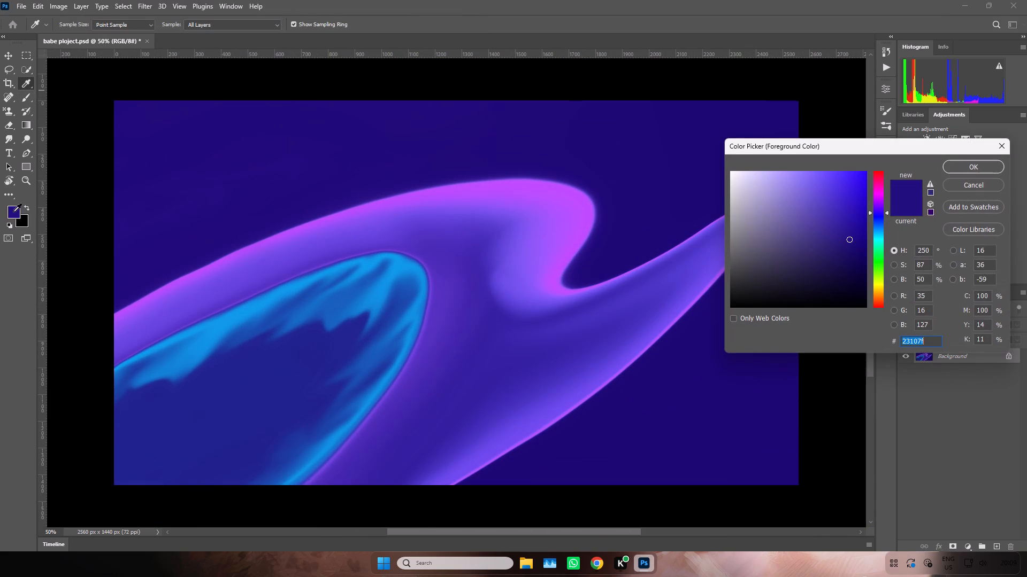
left_click_drag(798, 195, 785, 163)
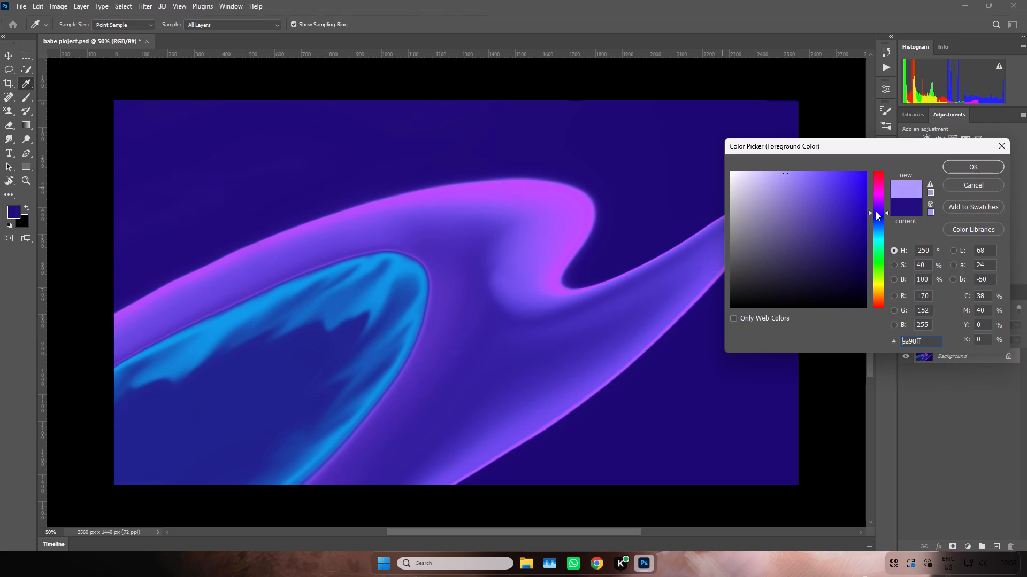
left_click_drag(876, 211, 882, 205)
left_click_drag(780, 174, 762, 172)
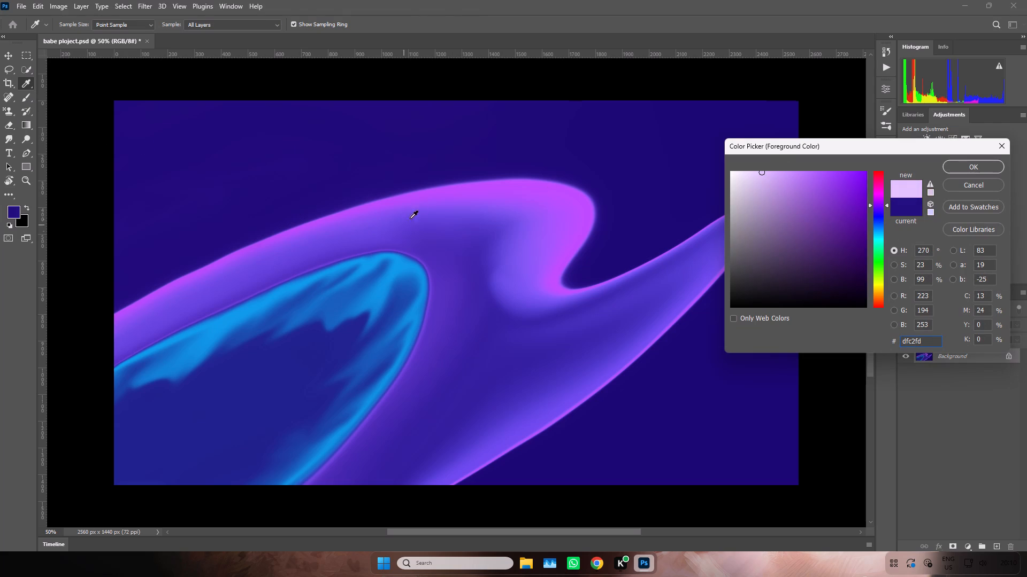
left_click(543, 192)
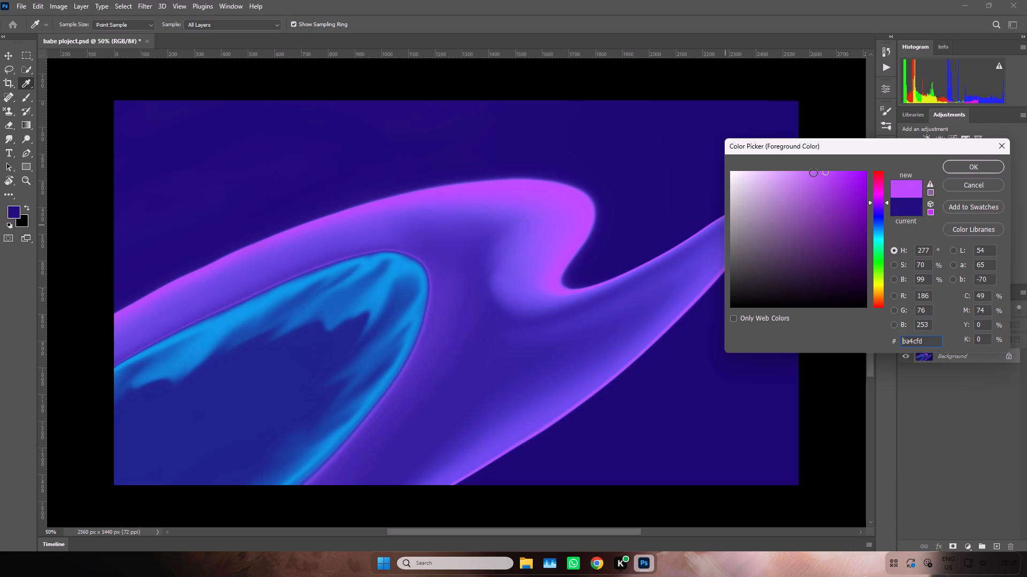
left_click_drag(817, 172, 786, 170)
left_click(953, 163)
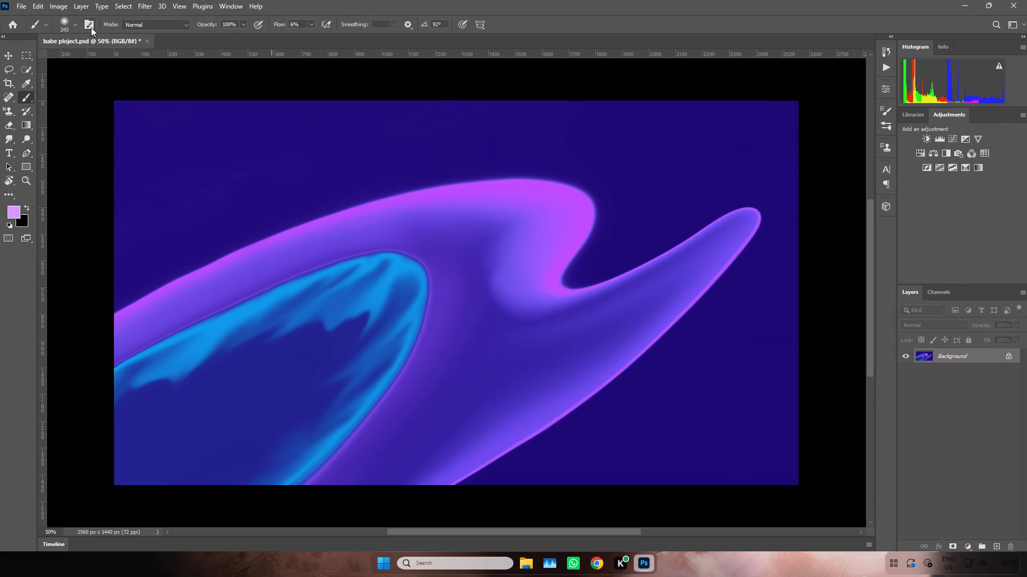
Set the brush flow to 10% and its opacity to 86%.
triple_click(73, 22)
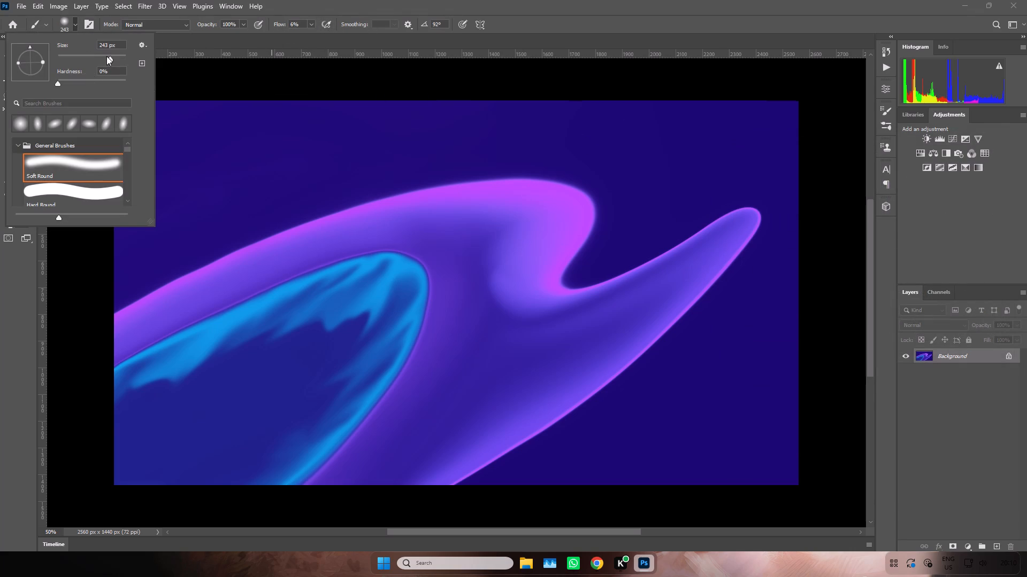
double_click(309, 26)
left_click(306, 25)
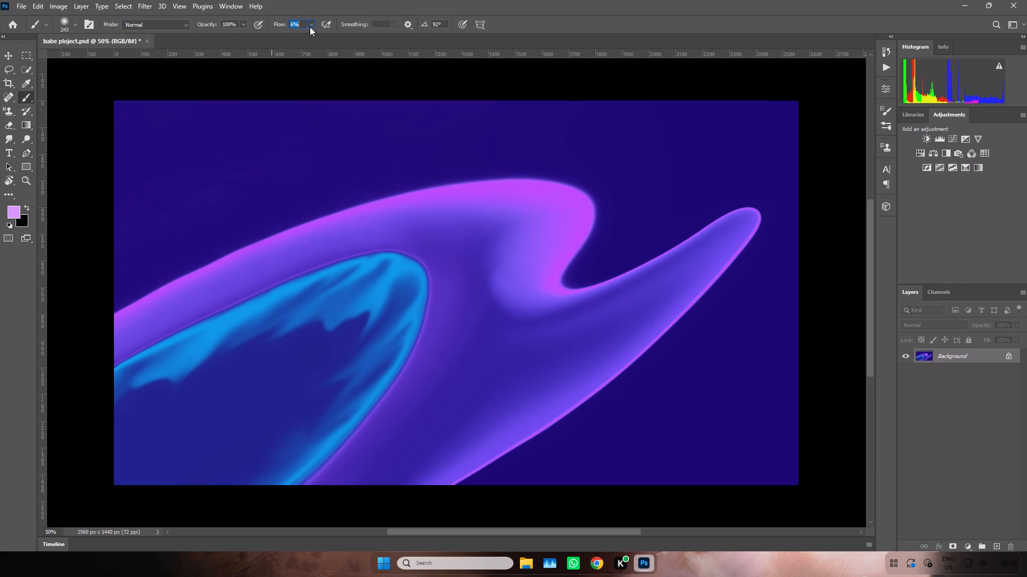
left_click(310, 23)
double_click(311, 33)
left_click(309, 36)
left_click(313, 35)
left_click(241, 27)
left_click_drag(241, 34, 236, 35)
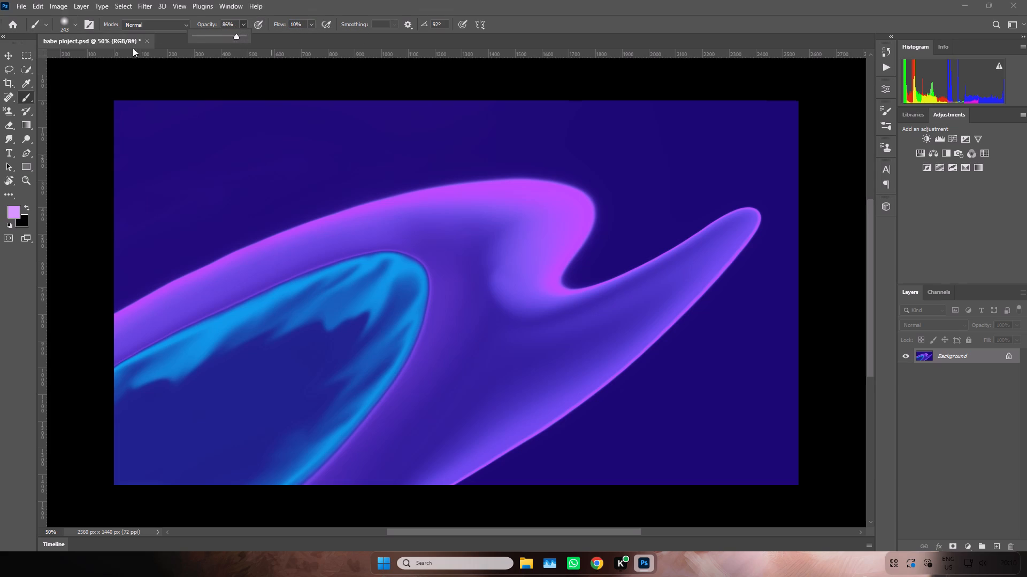
Browse the brush presets and choose the Airbrush Soft Low Density Grainy brush.
left_click(73, 23)
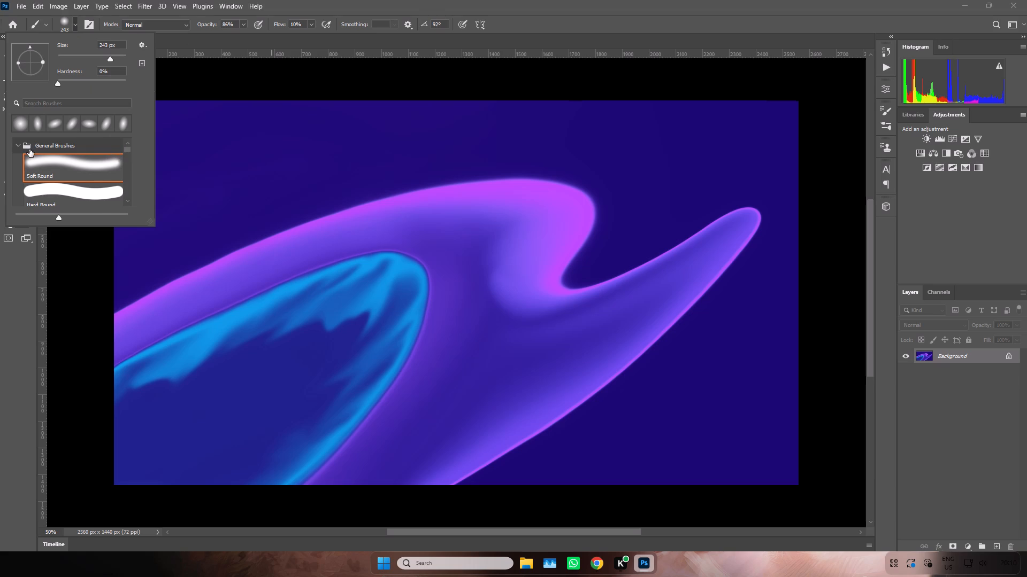
left_click(20, 146)
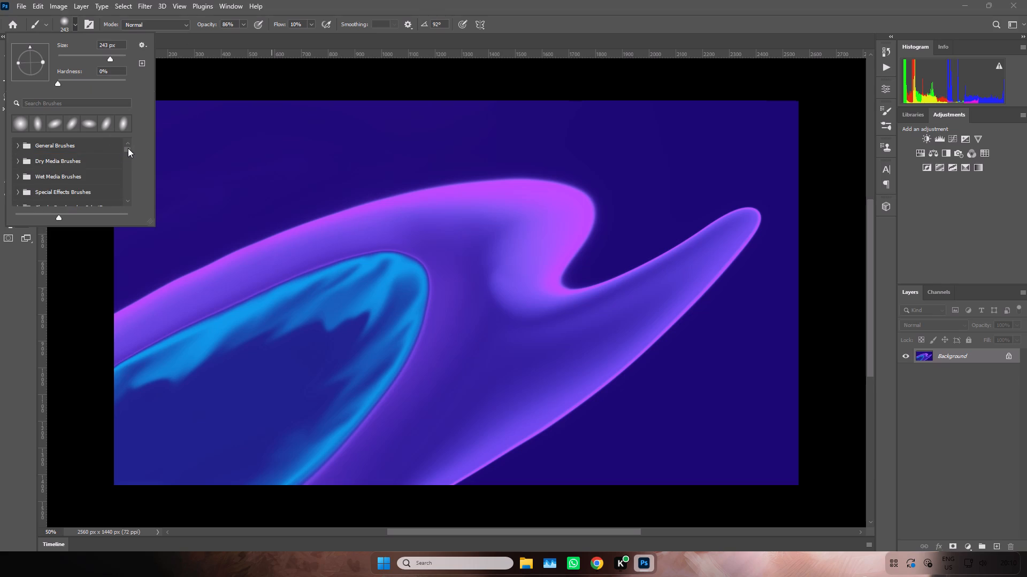
left_click(128, 149)
left_click_drag(127, 149, 124, 170)
left_click_drag(126, 151, 129, 192)
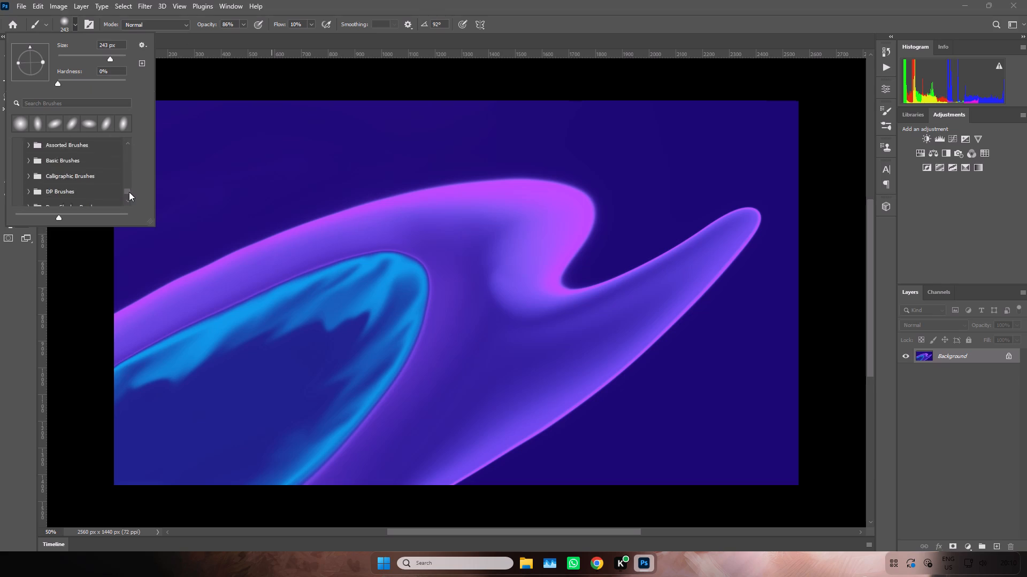
left_click_drag(129, 192, 136, 185)
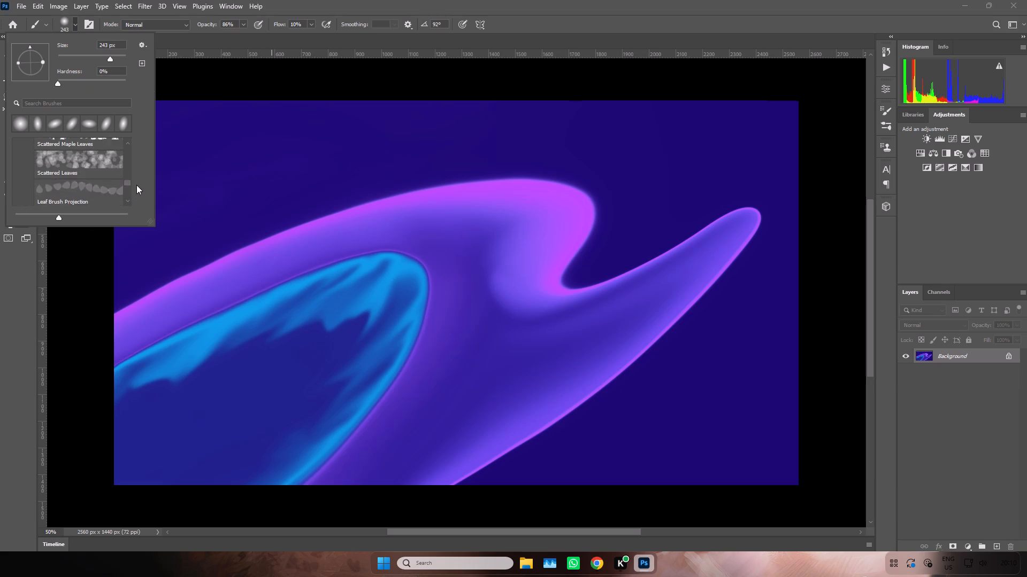
left_click_drag(136, 185, 147, 178)
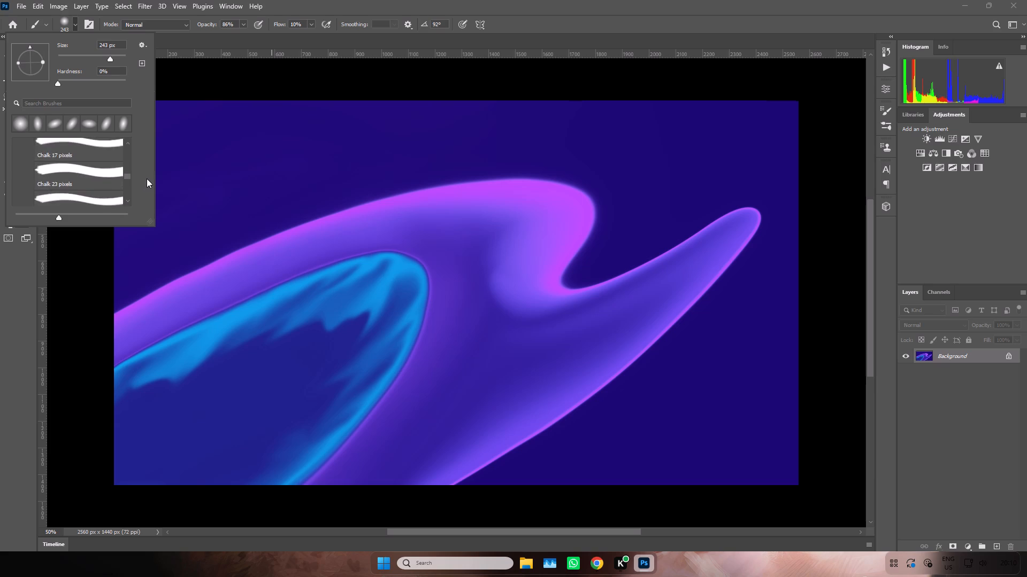
left_click_drag(147, 178, 156, 167)
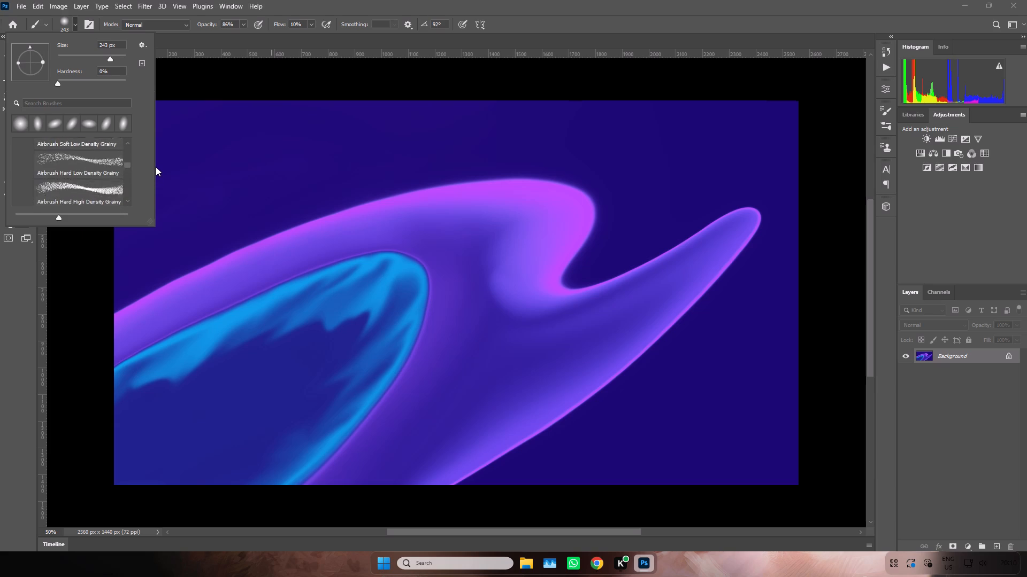
left_click_drag(156, 167, 150, 167)
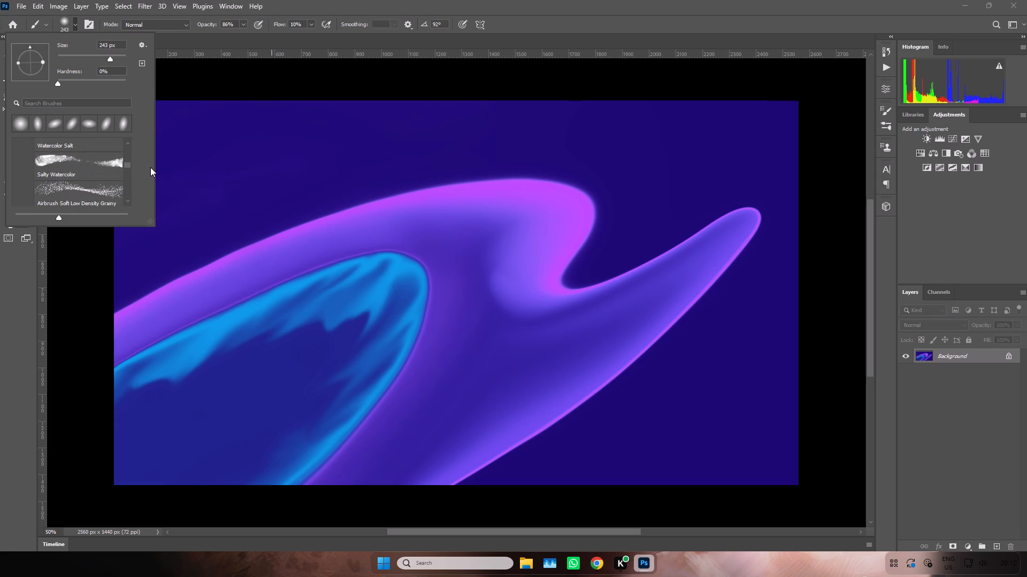
left_click_drag(150, 167, 151, 167)
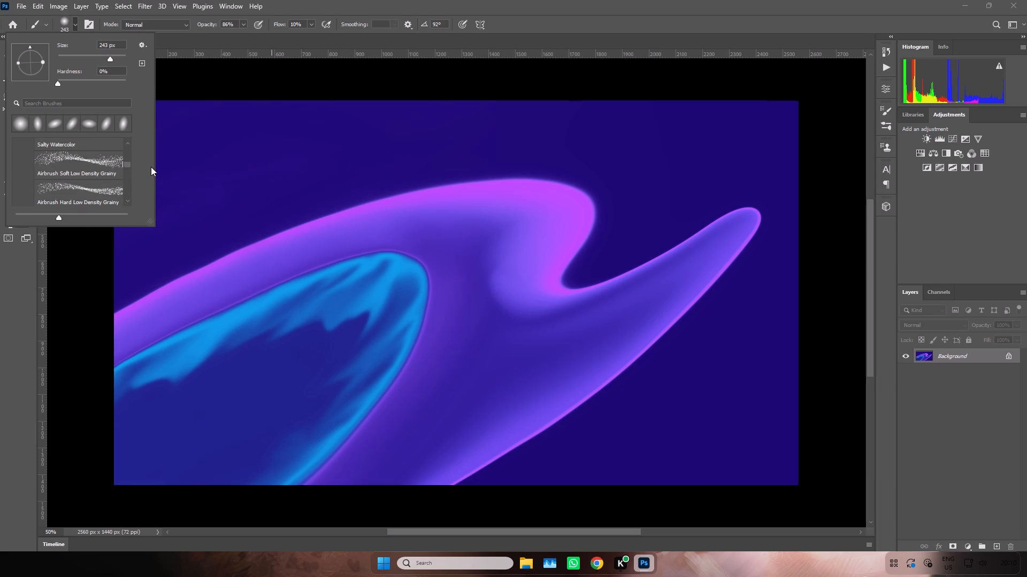
left_click_drag(151, 167, 150, 167)
left_click(81, 168)
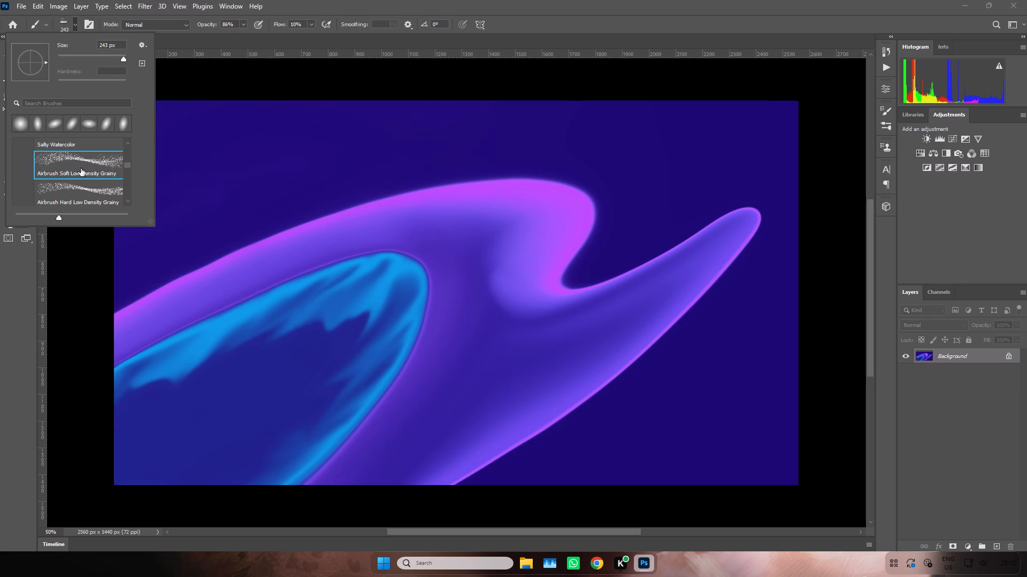
left_click_drag(244, 127, 355, 109)
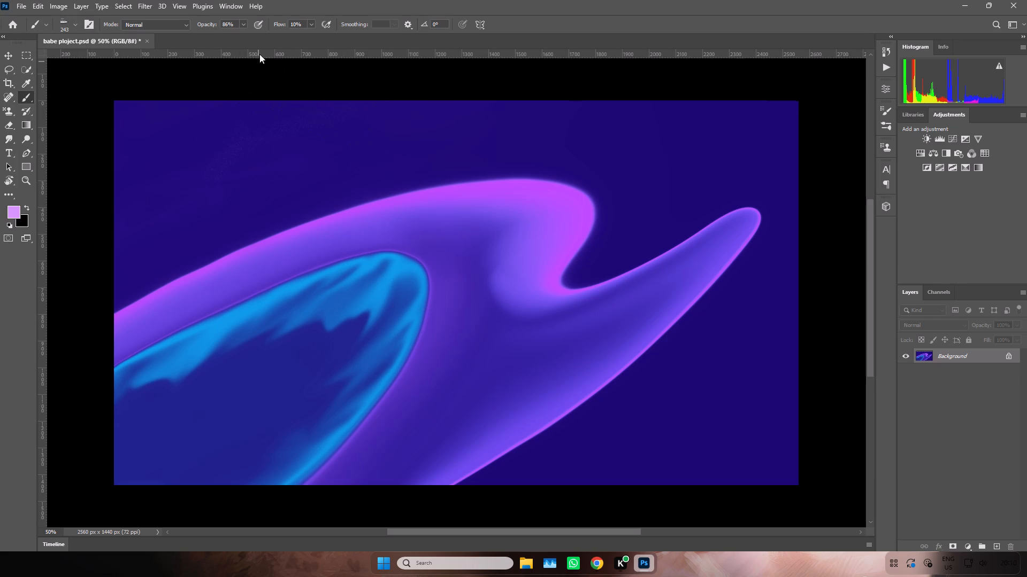
Raise the brush flow to 83% and paint grainy light-violet strokes over the dark background in the artwork's upper-left corner.
left_click(317, 24)
left_click(310, 24)
left_click_drag(314, 35, 347, 40)
left_click_drag(290, 128, 328, 149)
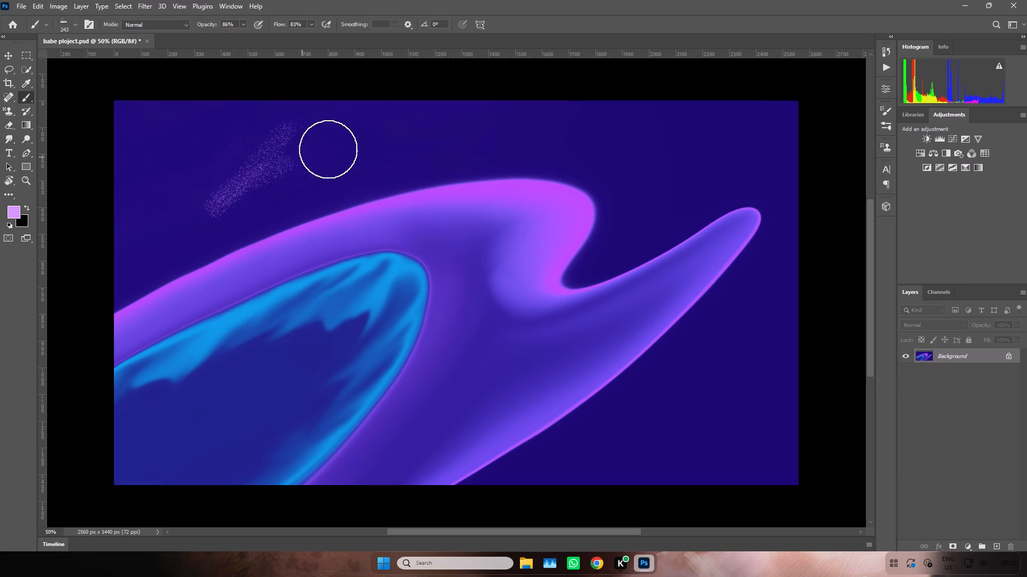
left_click_drag(328, 149, 118, 150)
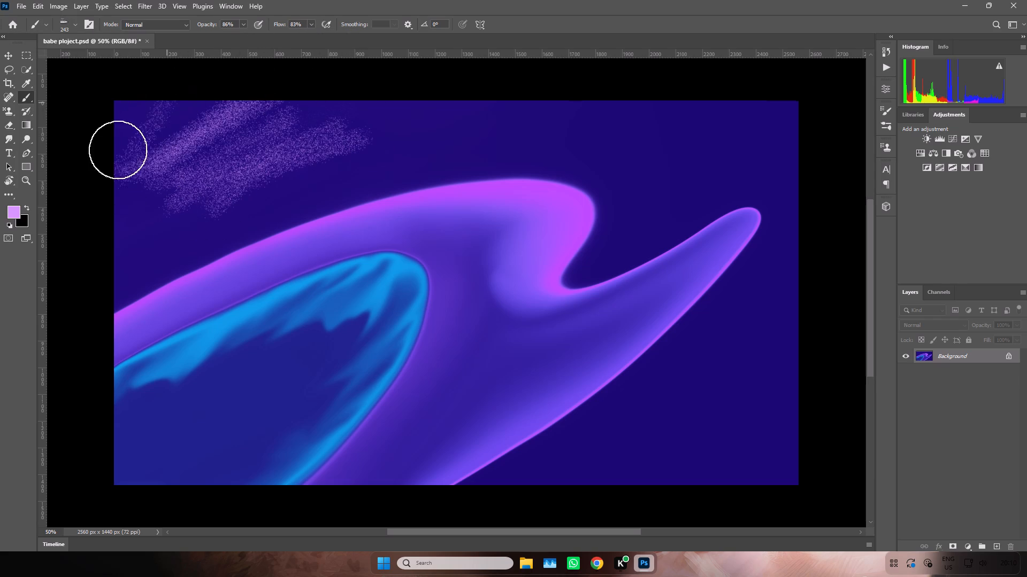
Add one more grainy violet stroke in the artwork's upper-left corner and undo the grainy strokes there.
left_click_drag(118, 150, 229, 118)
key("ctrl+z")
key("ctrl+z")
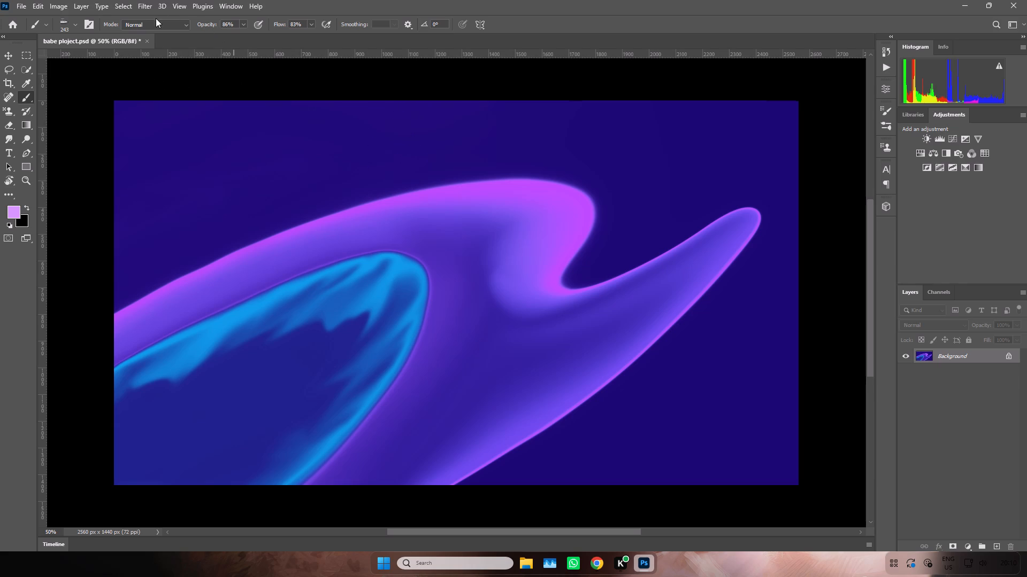
Browse the brush presets and choose brush 1 from the Clouds_Brushes_by_Coby17 set.
left_click(76, 20)
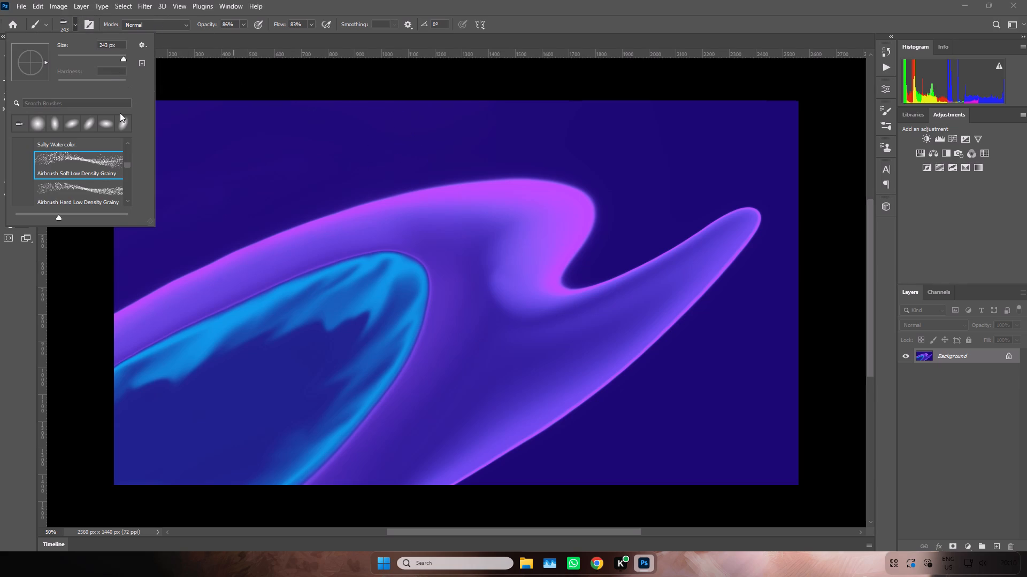
left_click_drag(128, 169, 127, 203)
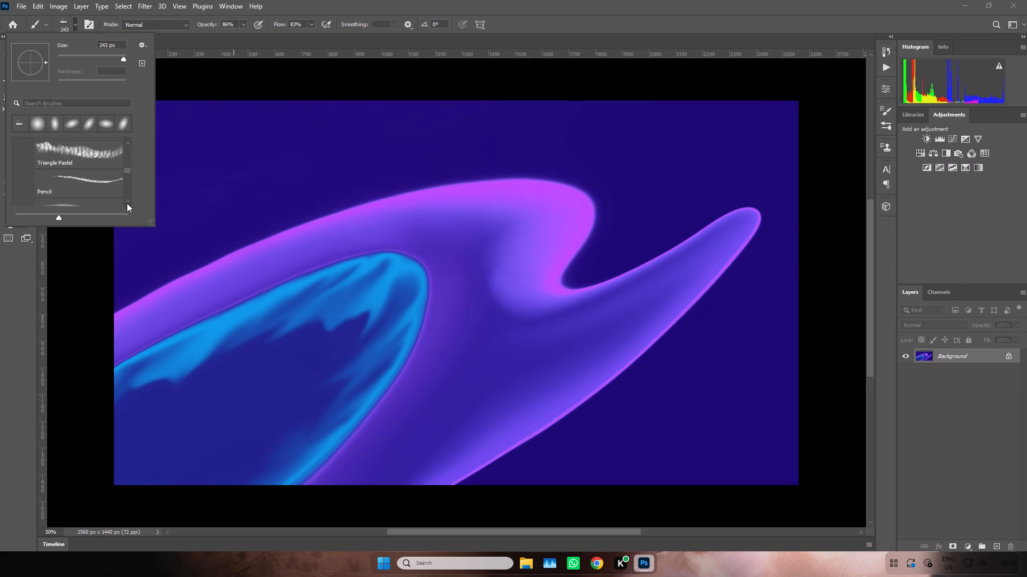
left_click_drag(127, 203, 127, 204)
left_click_drag(128, 171, 126, 201)
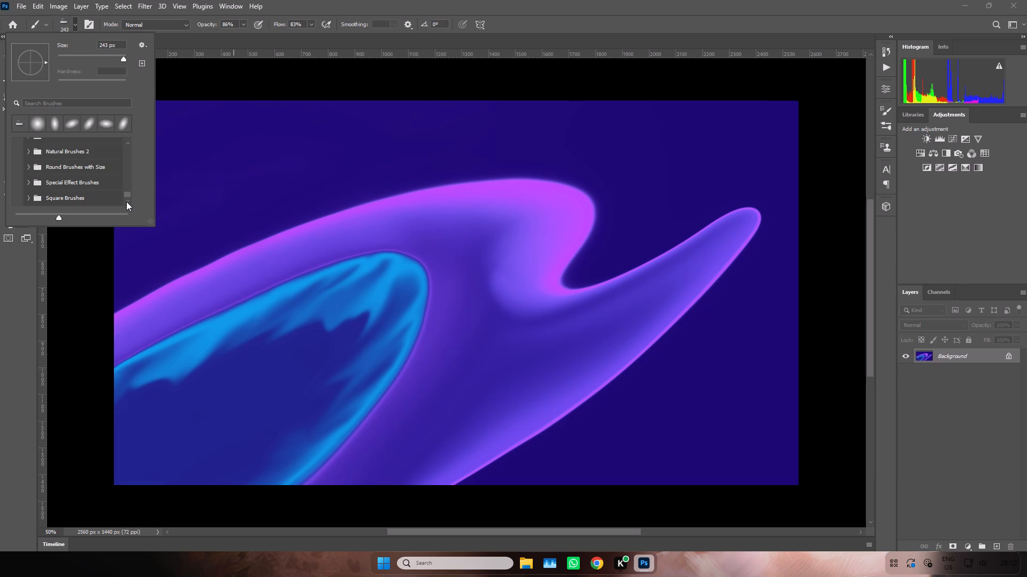
left_click_drag(126, 201, 128, 201)
left_click_drag(127, 194, 128, 194)
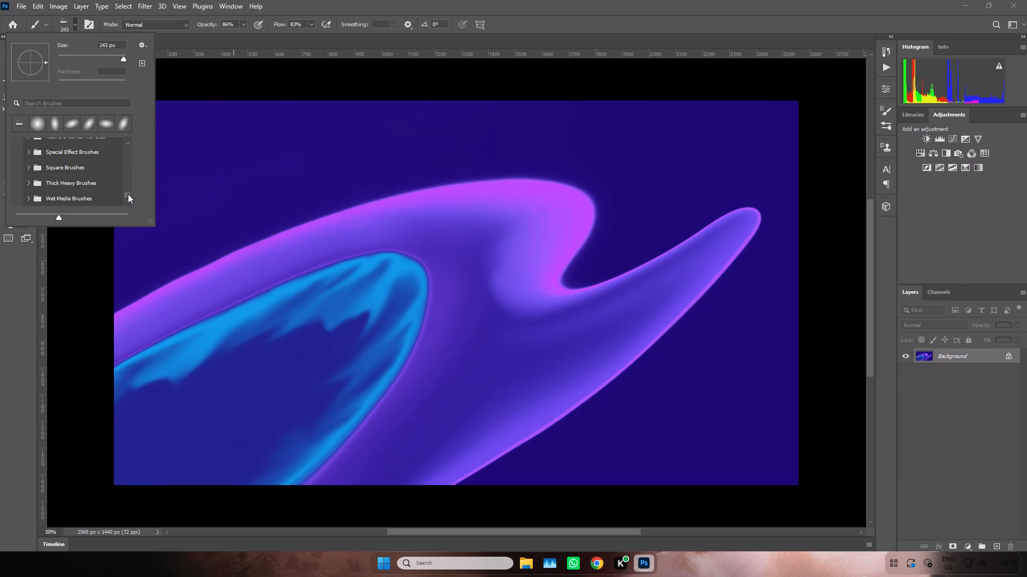
left_click_drag(128, 194, 133, 191)
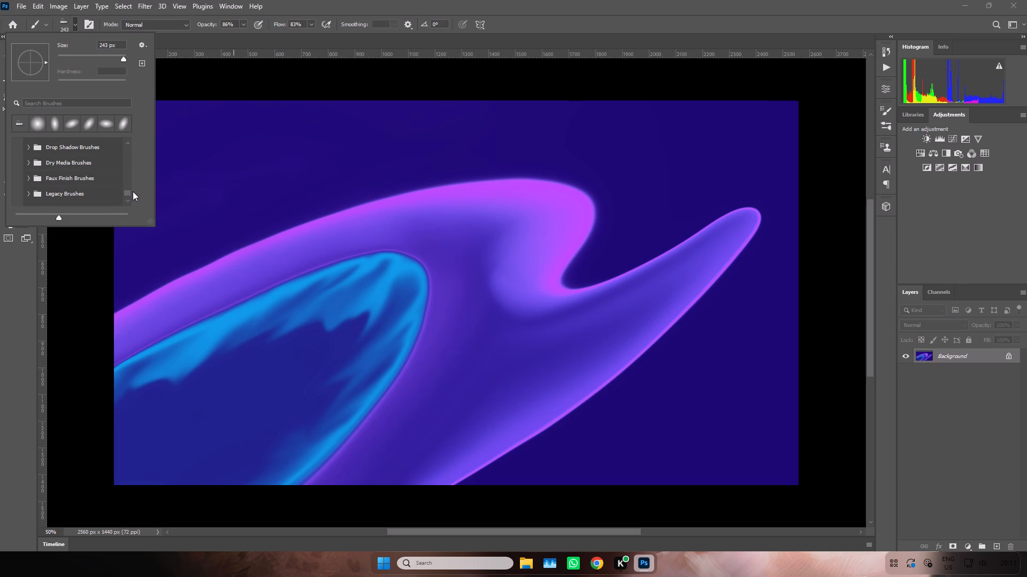
left_click_drag(133, 191, 136, 190)
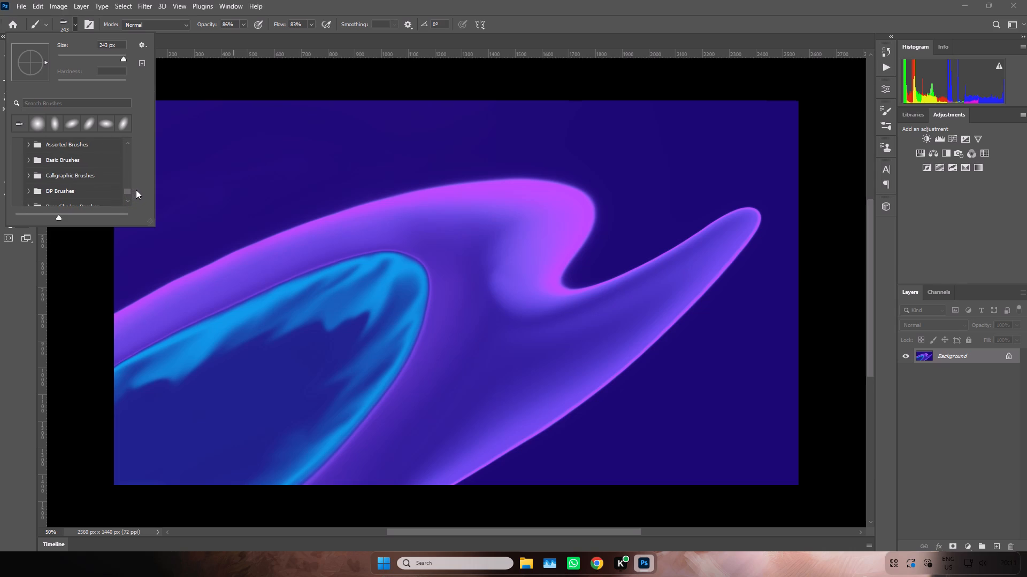
left_click_drag(136, 190, 126, 150)
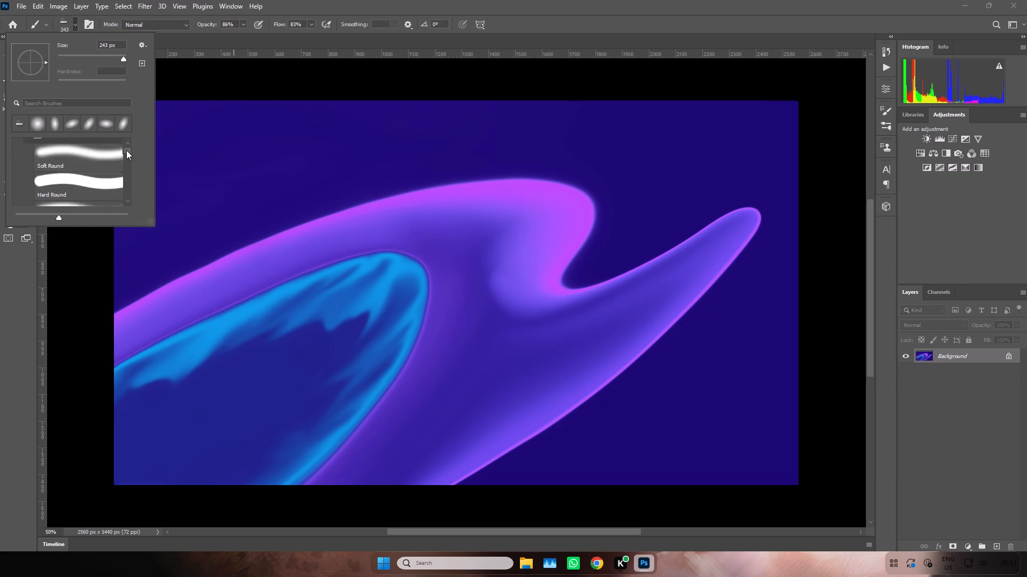
left_click_drag(126, 150, 126, 149)
left_click(19, 178)
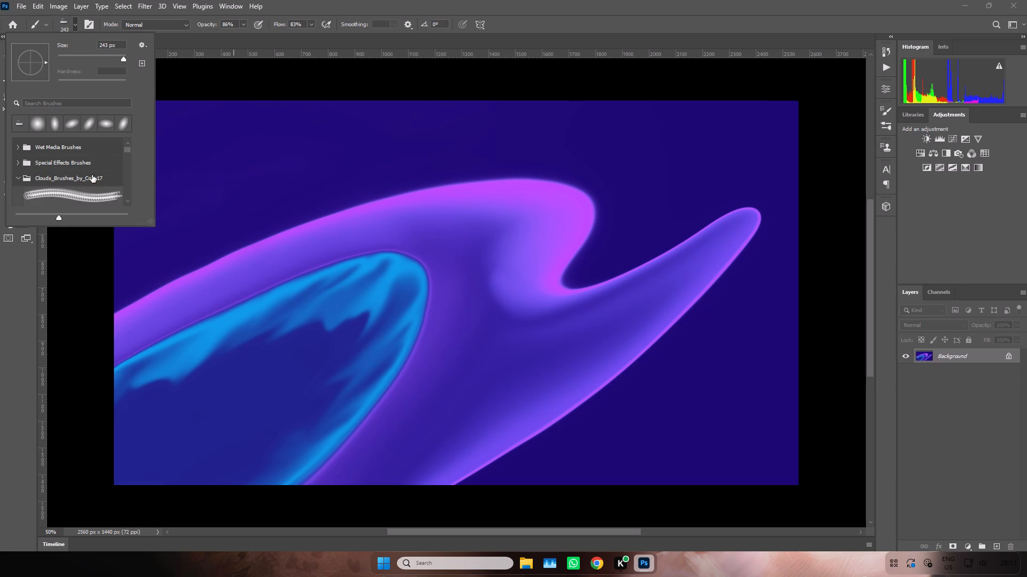
left_click_drag(128, 149, 123, 156)
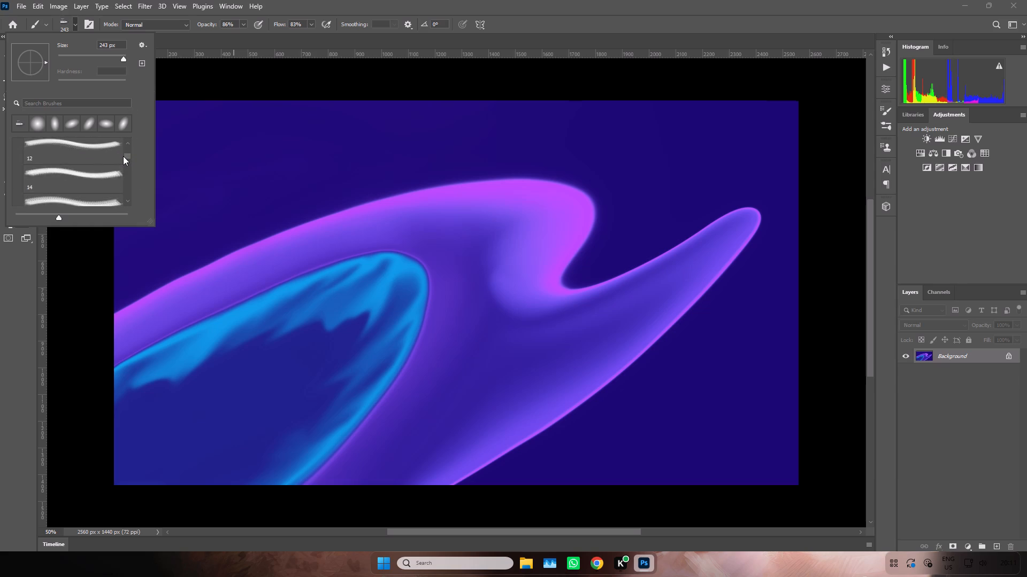
left_click_drag(123, 156, 131, 152)
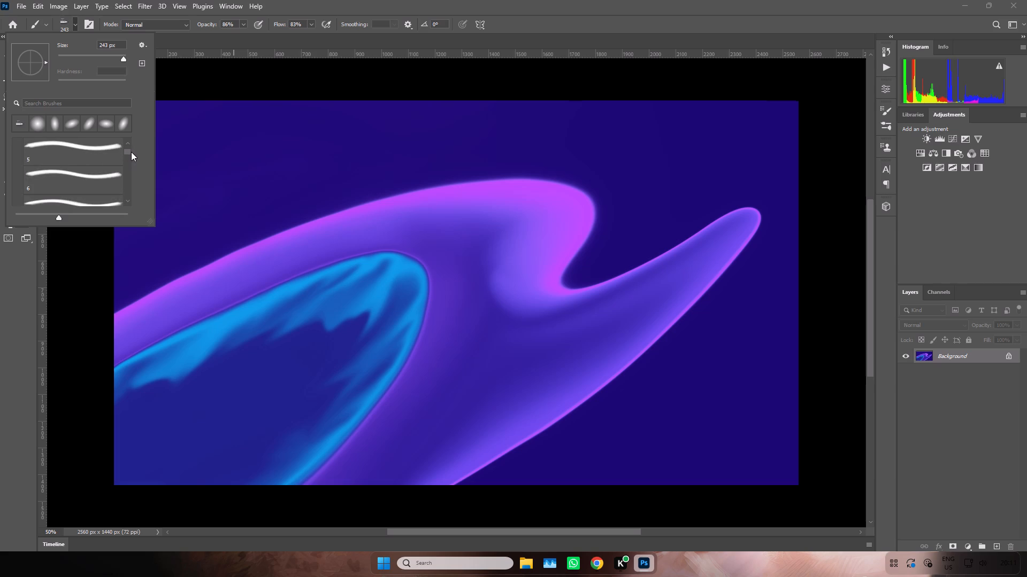
left_click_drag(131, 152, 135, 150)
left_click(90, 160)
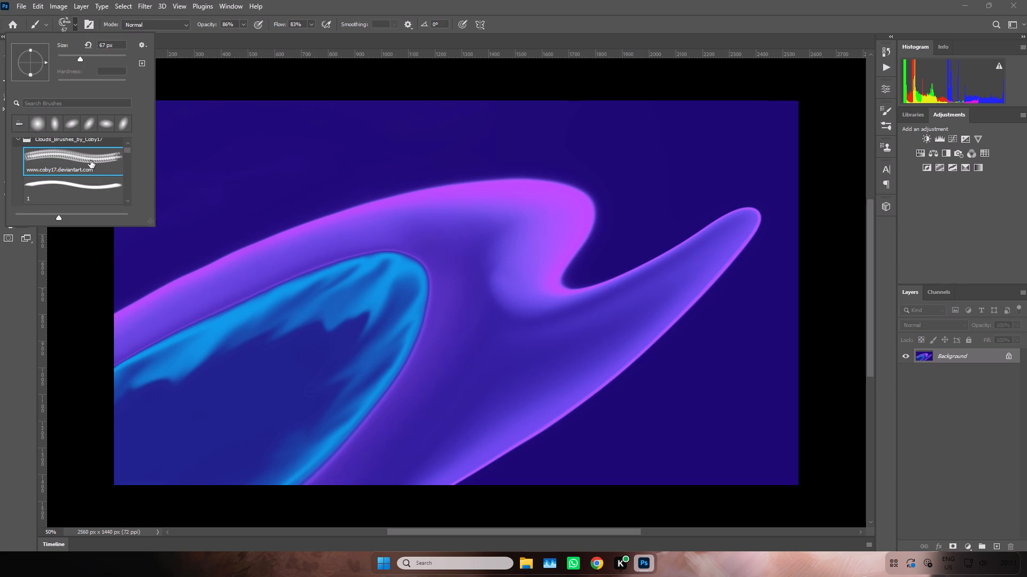
left_click(97, 180)
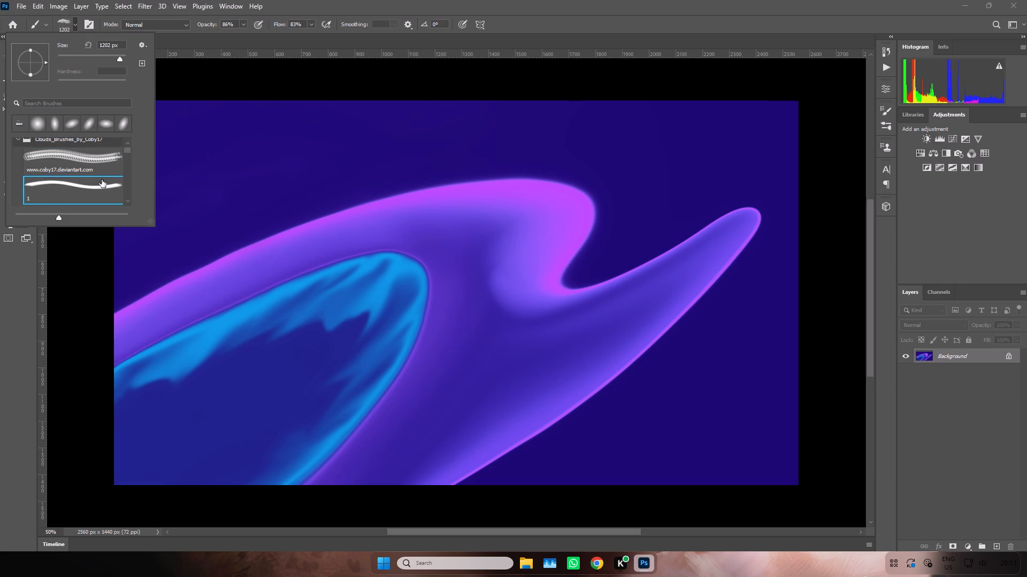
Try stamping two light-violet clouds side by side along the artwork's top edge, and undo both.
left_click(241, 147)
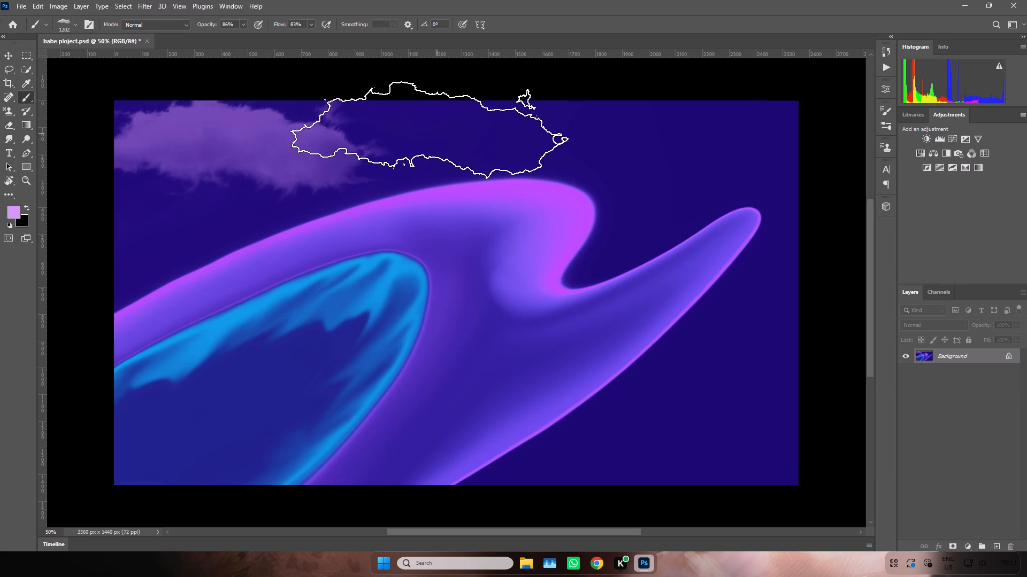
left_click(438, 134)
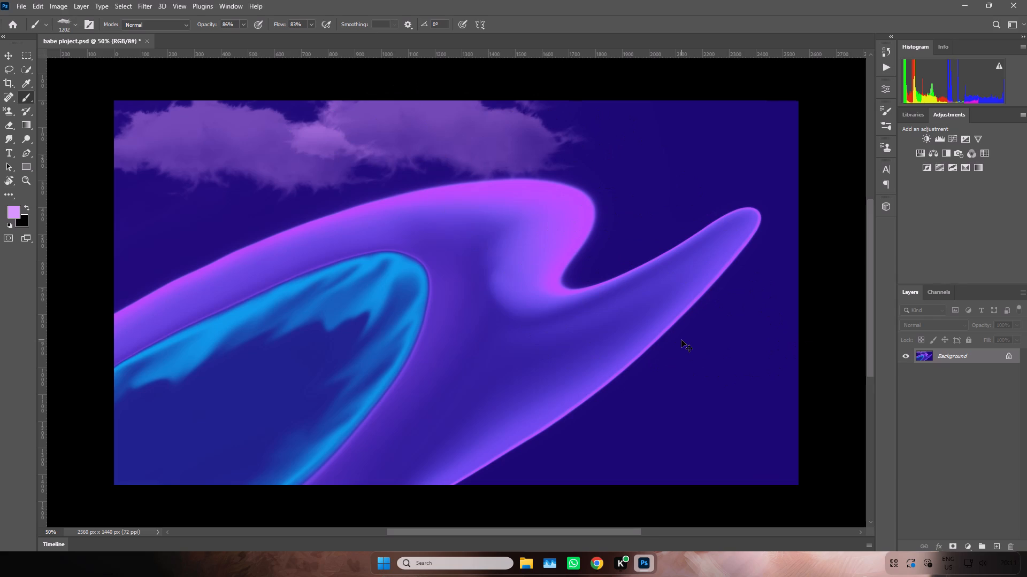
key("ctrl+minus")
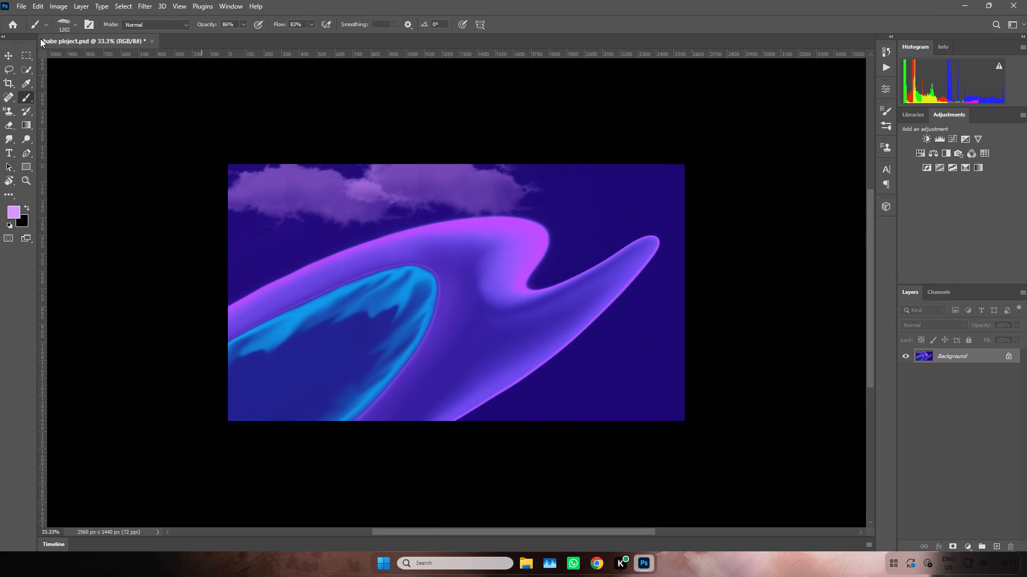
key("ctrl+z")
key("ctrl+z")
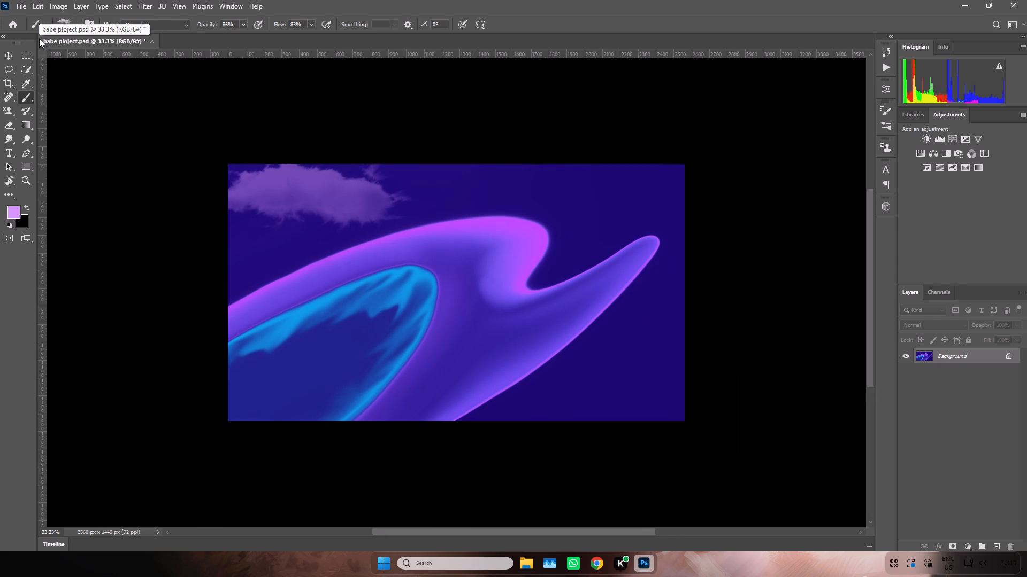
Lower the brush opacity to 54% and the flow to 29%.
left_click(245, 25)
left_click_drag(237, 38, 228, 38)
left_click(311, 25)
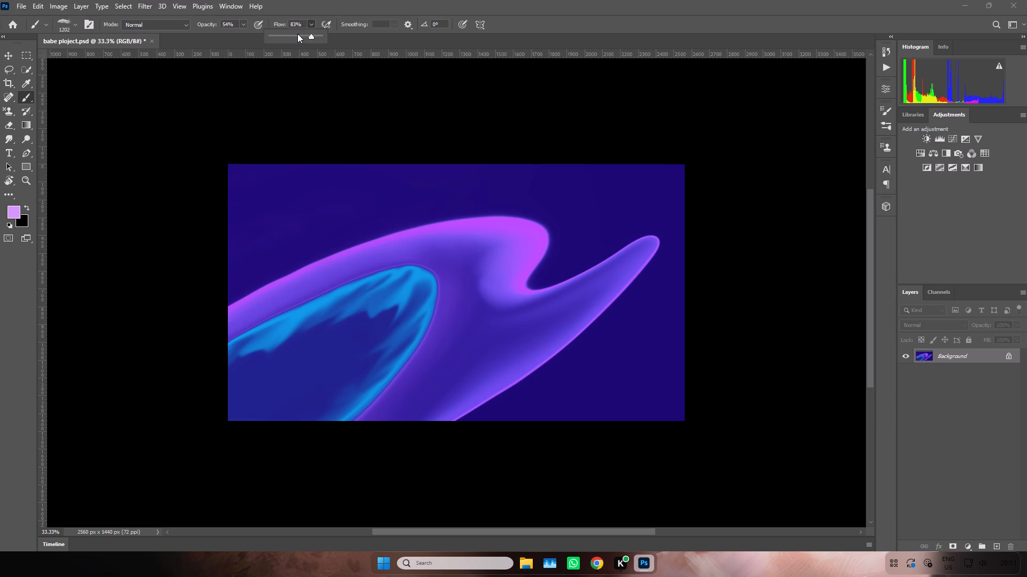
left_click_drag(297, 34, 285, 36)
Set the cloud brush's angle to 45° and its size to 1457 px.
left_click(78, 24)
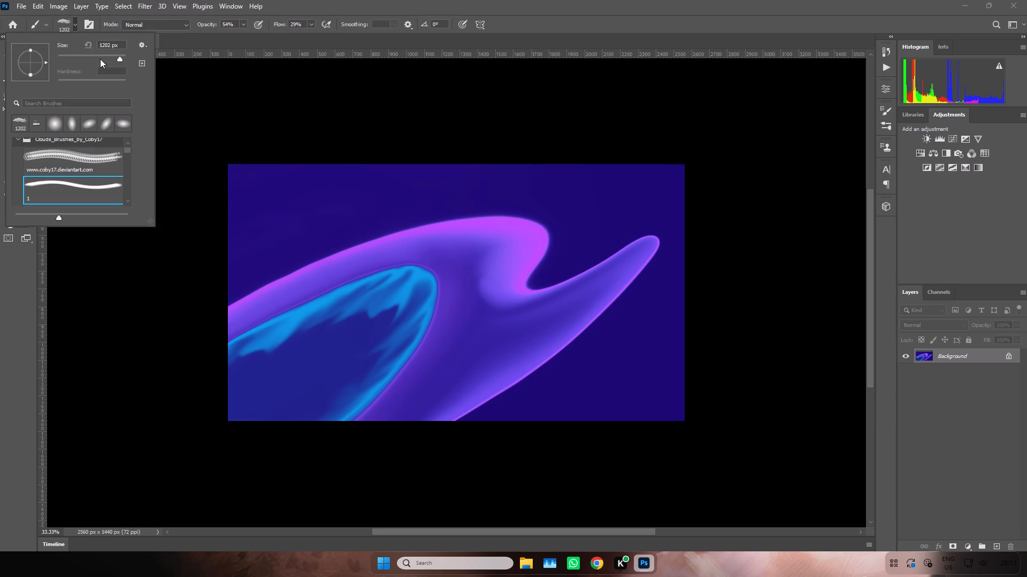
left_click_drag(101, 53, 108, 53)
left_click_drag(45, 62, 49, 58)
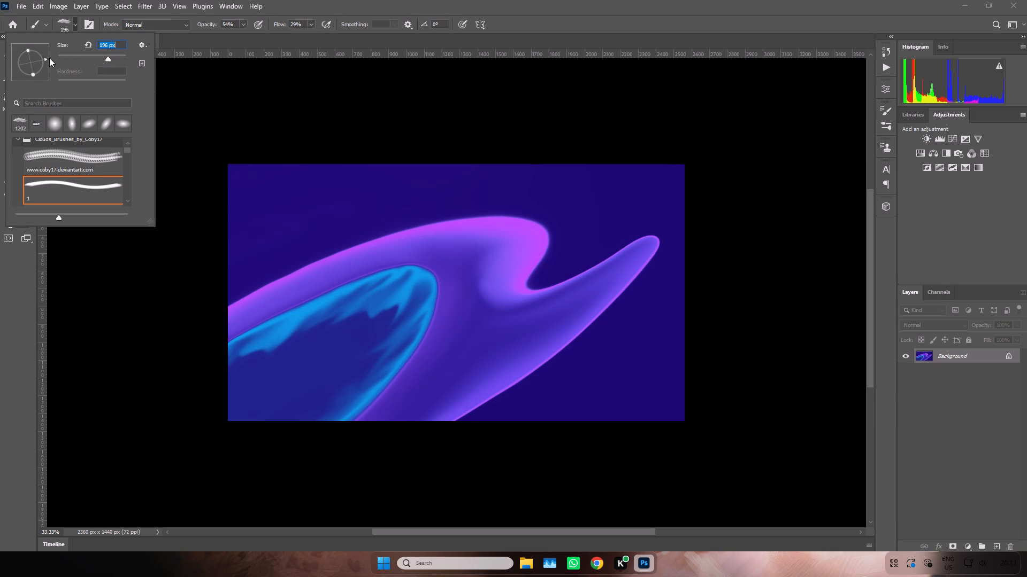
left_click_drag(49, 58, 56, 44)
left_click_drag(38, 70, 64, 41)
left_click_drag(64, 41, 66, 27)
left_click(21, 52)
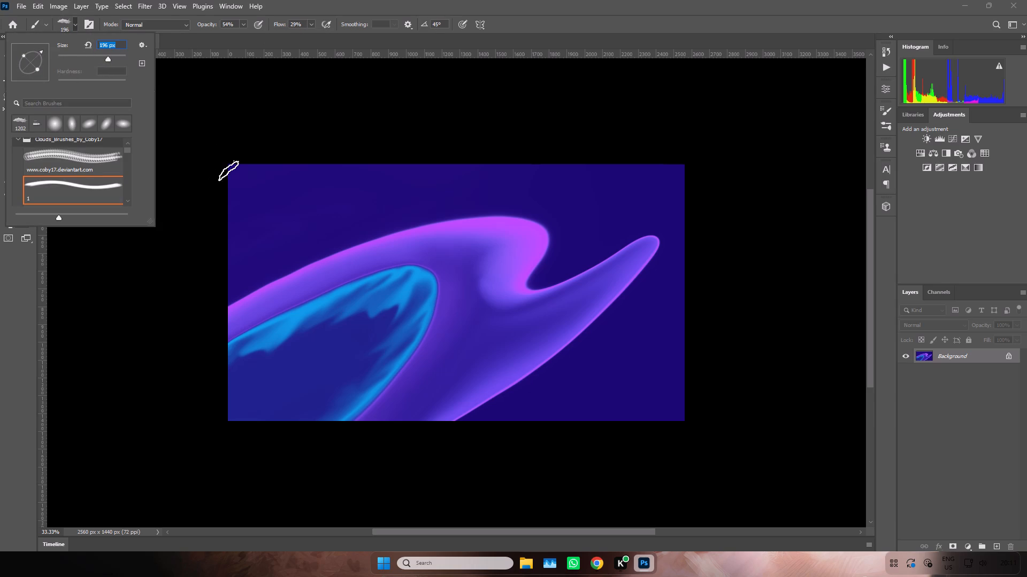
double_click(119, 46)
left_click_drag(108, 59, 109, 59)
left_click_drag(109, 59, 116, 59)
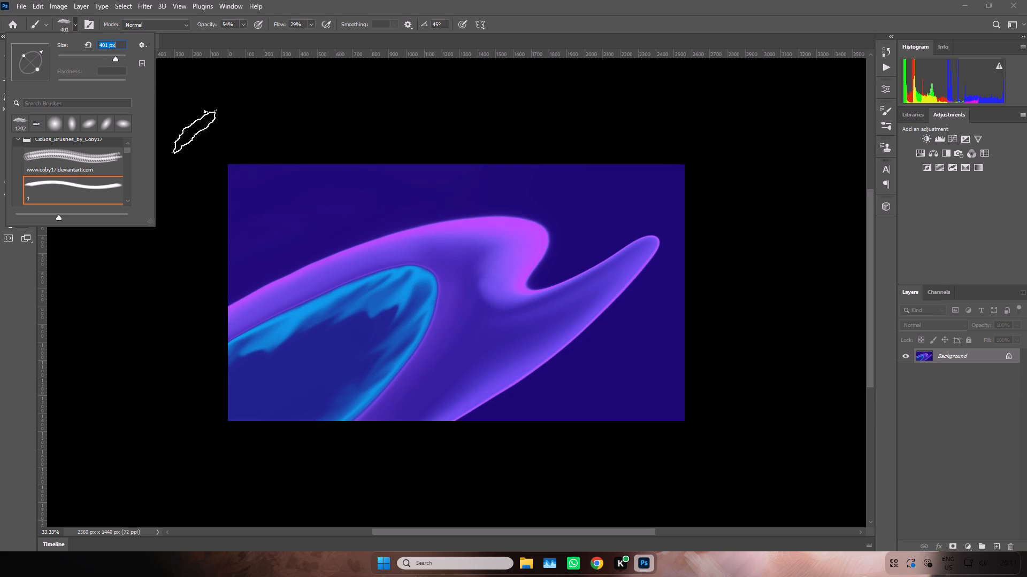
left_click_drag(115, 59, 120, 59)
left_click_drag(120, 59, 120, 59)
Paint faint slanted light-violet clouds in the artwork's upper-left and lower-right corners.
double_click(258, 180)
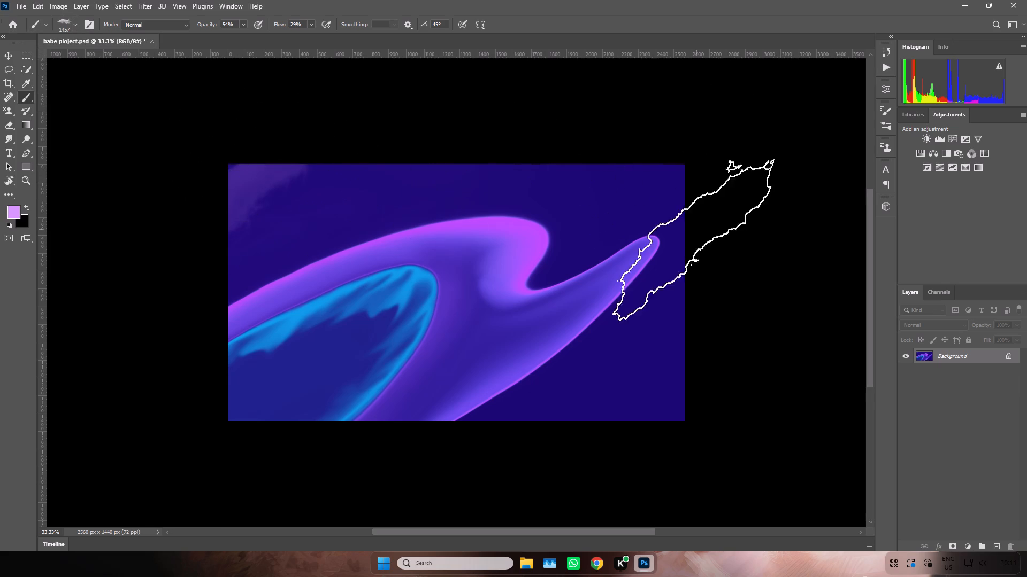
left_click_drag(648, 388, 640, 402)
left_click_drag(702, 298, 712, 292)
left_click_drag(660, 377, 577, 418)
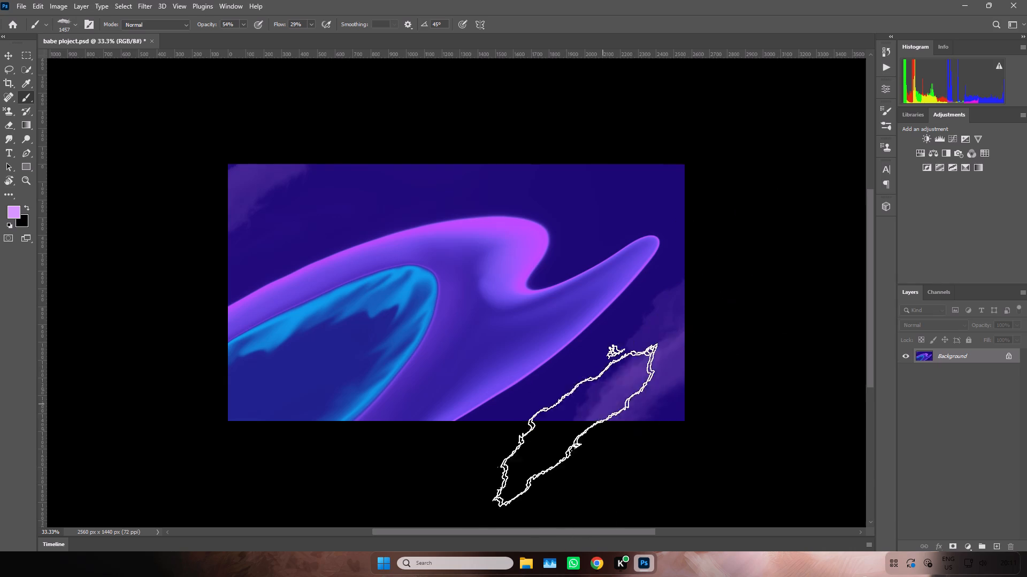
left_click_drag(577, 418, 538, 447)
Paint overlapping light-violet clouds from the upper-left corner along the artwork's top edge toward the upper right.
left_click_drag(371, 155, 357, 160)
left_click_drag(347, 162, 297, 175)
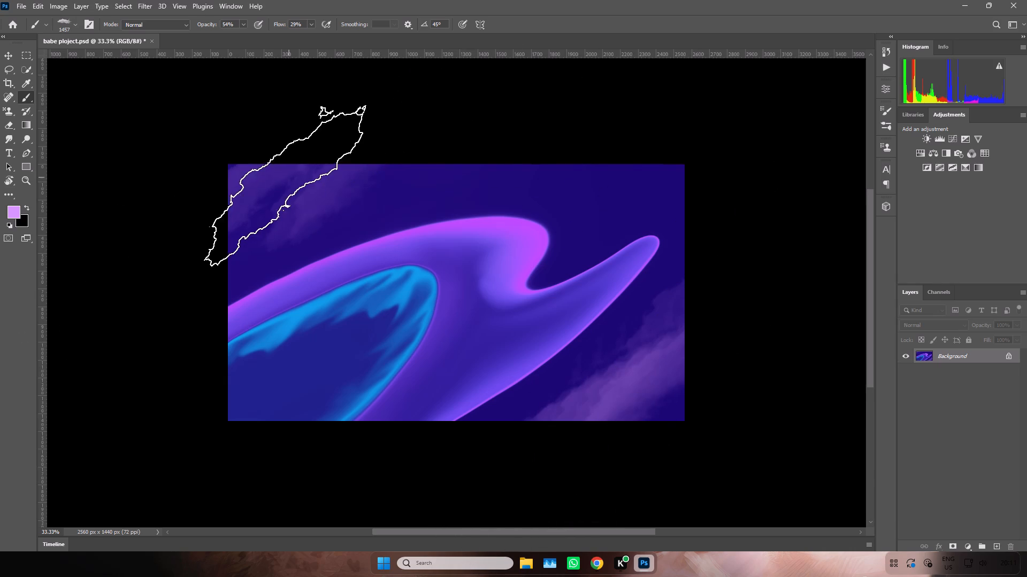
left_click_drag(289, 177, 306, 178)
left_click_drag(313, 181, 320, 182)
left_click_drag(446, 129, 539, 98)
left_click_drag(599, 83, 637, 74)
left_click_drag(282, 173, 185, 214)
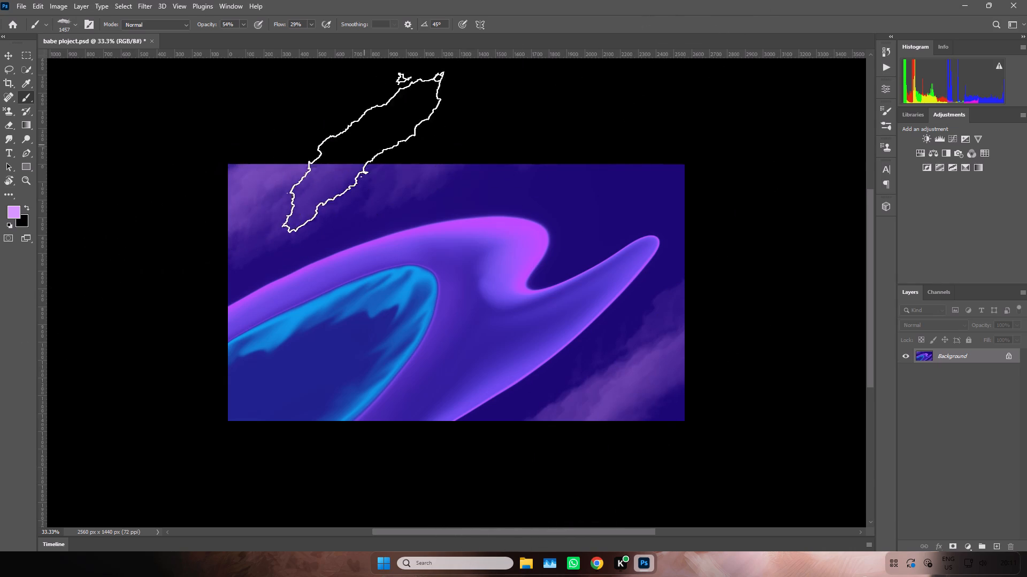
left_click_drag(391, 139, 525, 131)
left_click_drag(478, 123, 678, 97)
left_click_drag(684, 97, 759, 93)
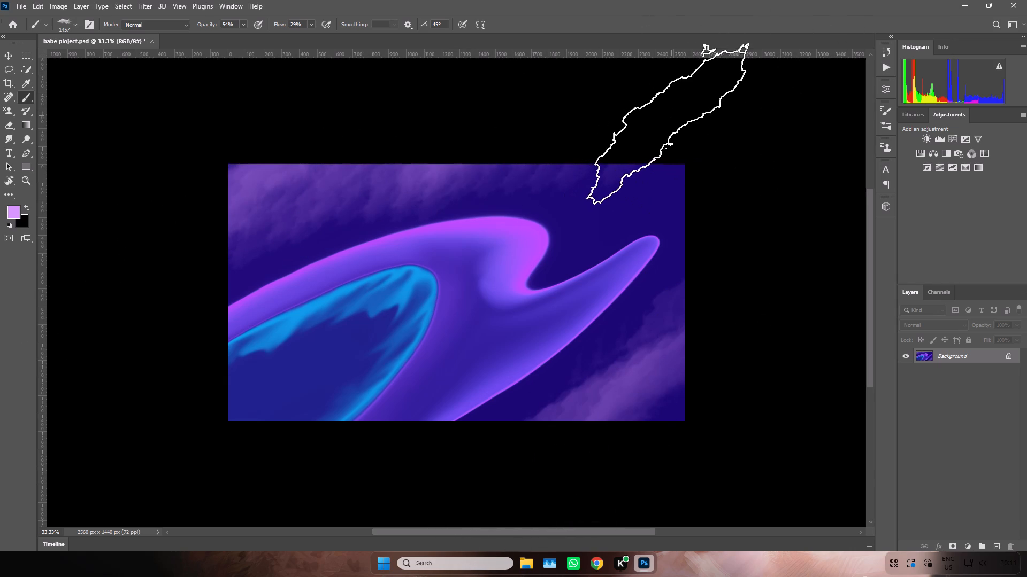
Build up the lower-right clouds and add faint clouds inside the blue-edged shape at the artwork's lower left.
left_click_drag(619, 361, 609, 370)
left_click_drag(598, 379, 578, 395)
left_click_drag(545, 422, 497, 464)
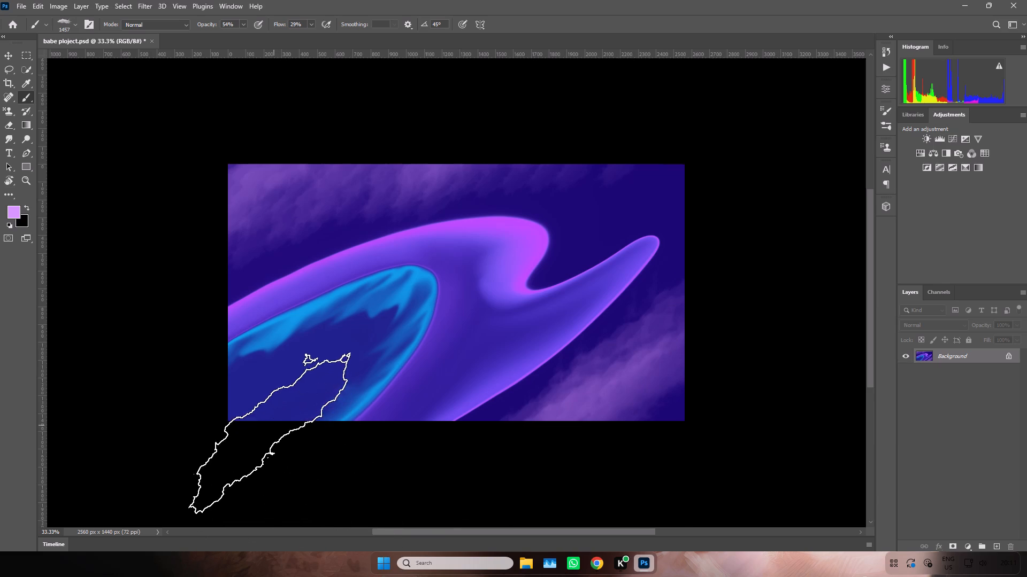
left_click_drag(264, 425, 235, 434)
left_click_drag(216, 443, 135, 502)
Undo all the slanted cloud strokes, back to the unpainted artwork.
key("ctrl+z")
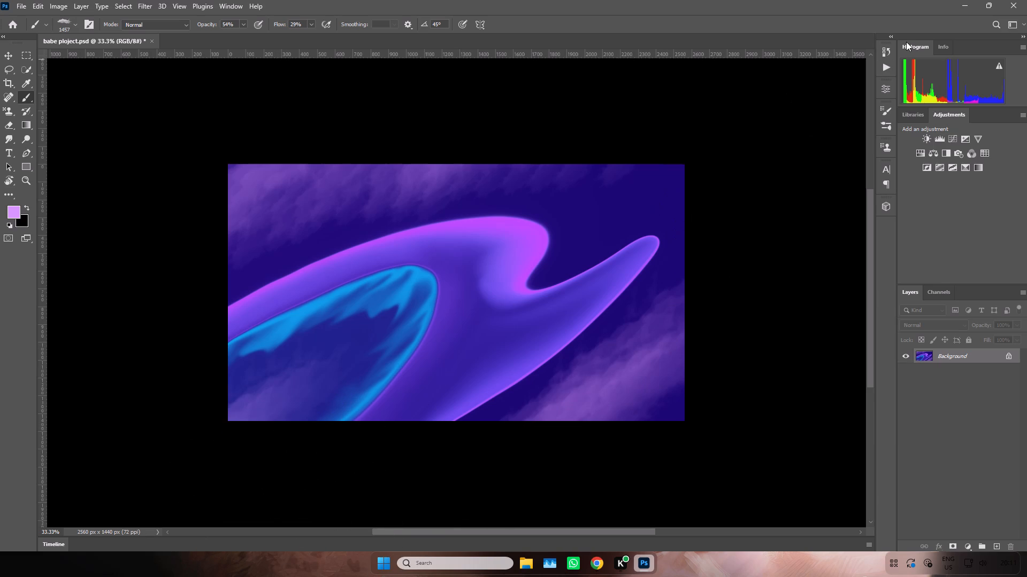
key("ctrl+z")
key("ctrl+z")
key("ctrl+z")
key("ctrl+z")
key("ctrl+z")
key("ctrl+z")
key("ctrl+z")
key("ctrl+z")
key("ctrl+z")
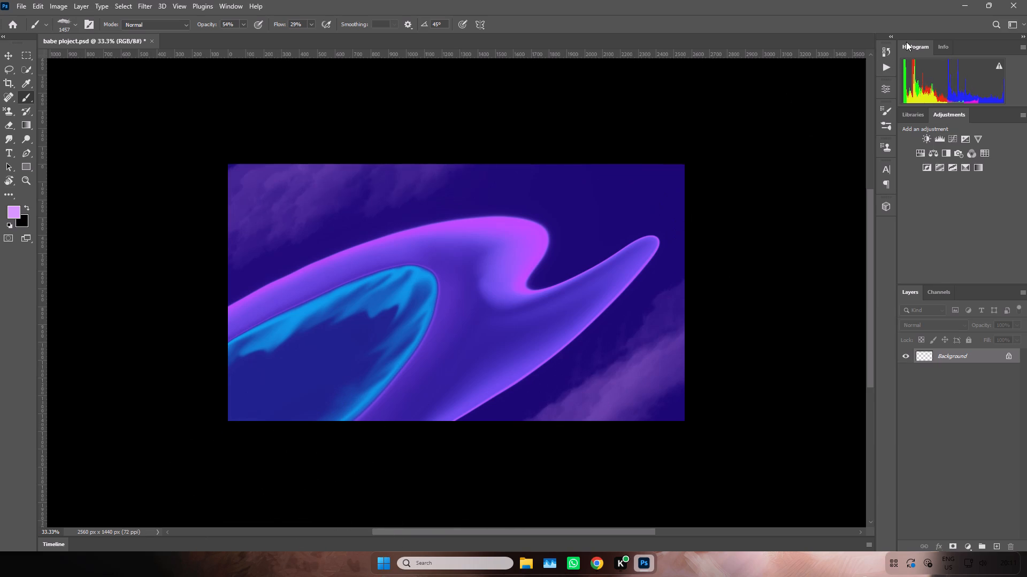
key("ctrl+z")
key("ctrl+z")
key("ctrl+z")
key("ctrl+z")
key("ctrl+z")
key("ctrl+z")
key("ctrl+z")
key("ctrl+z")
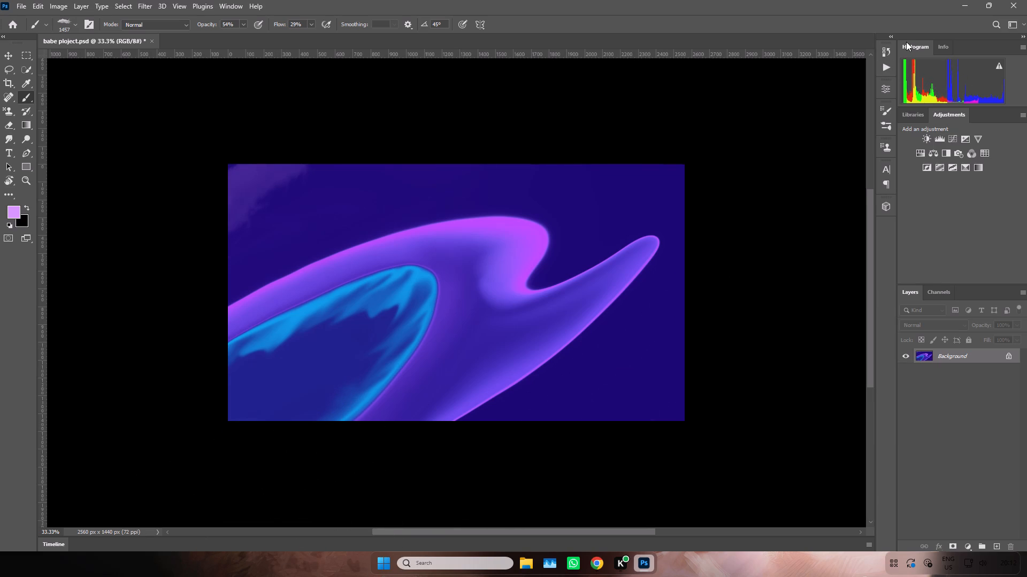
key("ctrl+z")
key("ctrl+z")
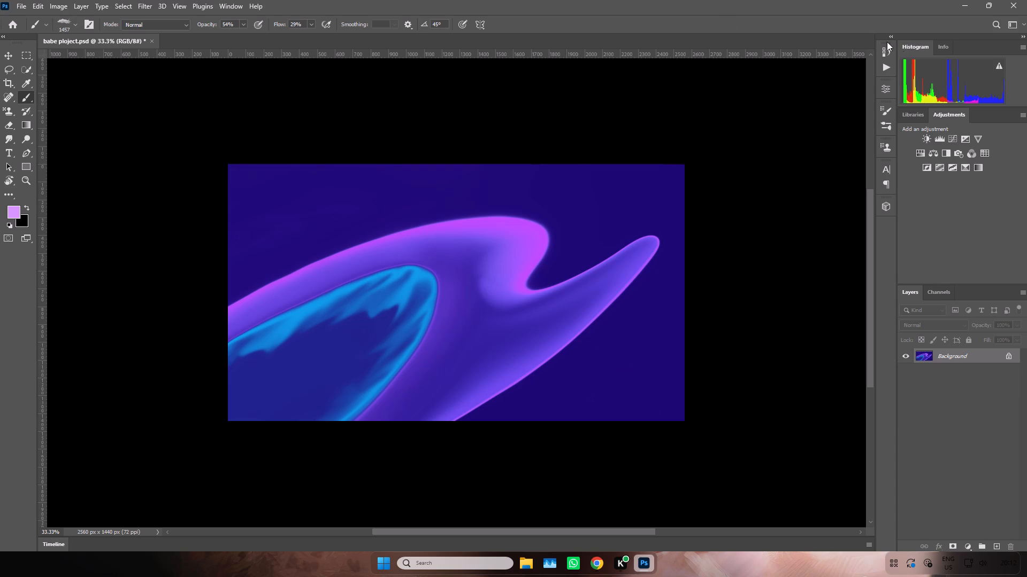
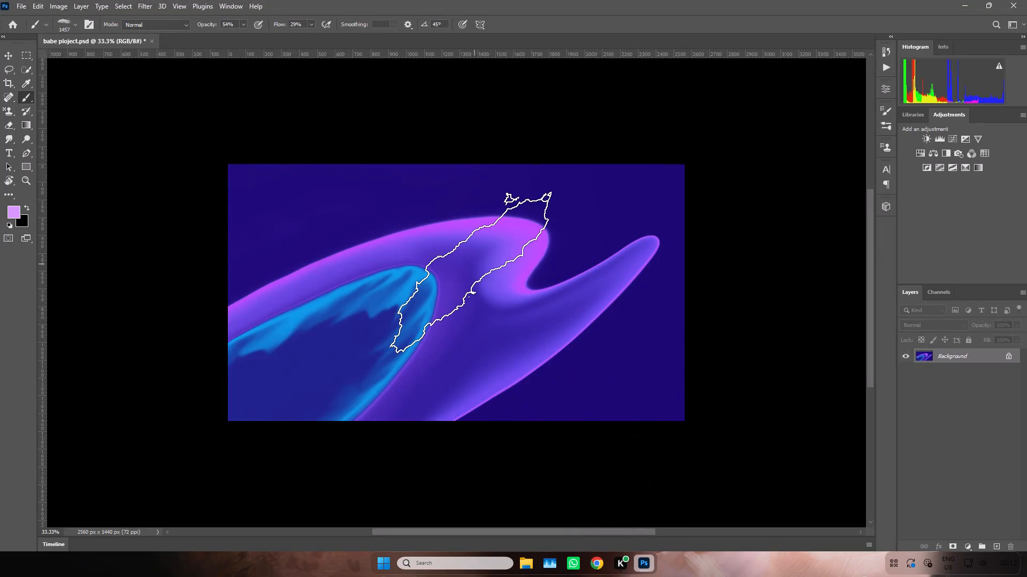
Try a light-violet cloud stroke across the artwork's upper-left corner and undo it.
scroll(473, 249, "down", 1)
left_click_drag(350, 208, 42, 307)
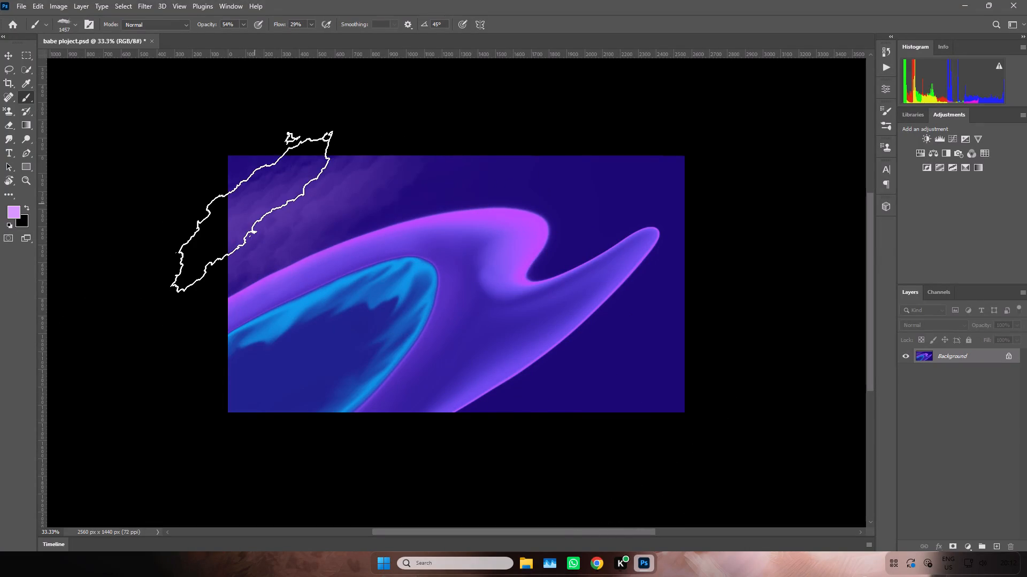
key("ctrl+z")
Set the foreground colour to white (#ffffff).
left_click(14, 208)
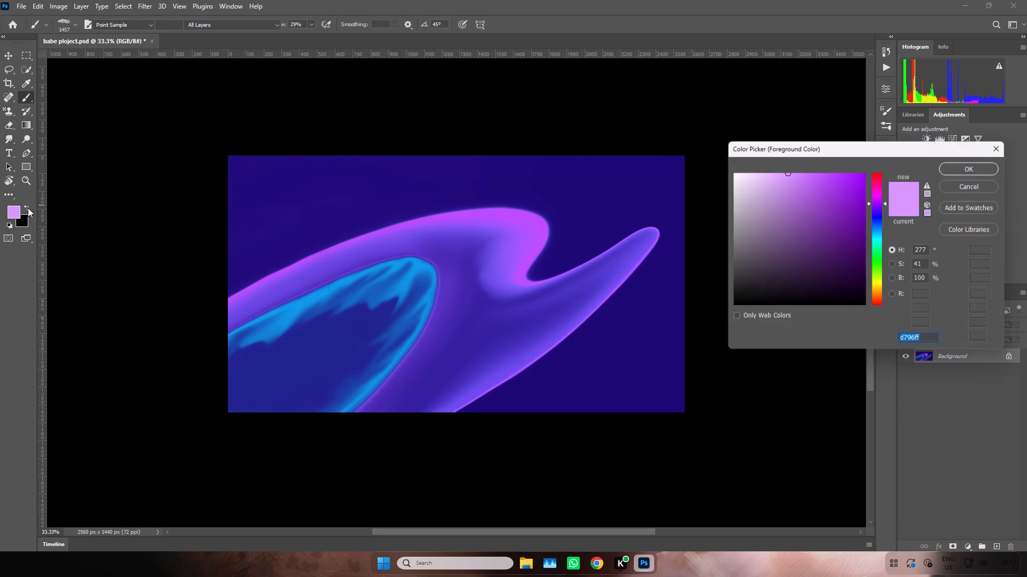
left_click_drag(730, 184, 708, 182)
left_click_drag(758, 173, 653, 155)
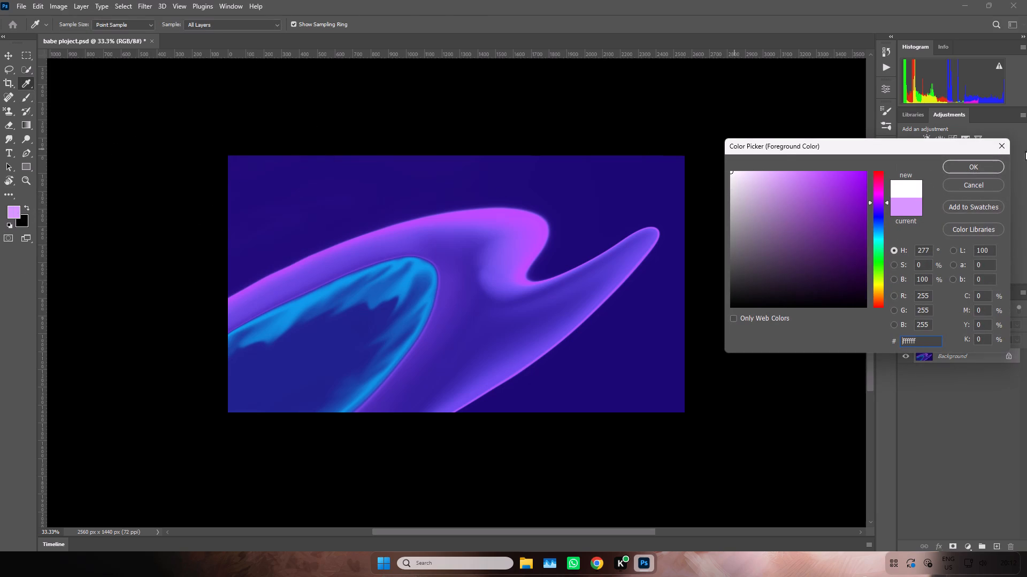
left_click(987, 166)
Set the brush opacity to 91% and its flow to 1%.
left_click(243, 22)
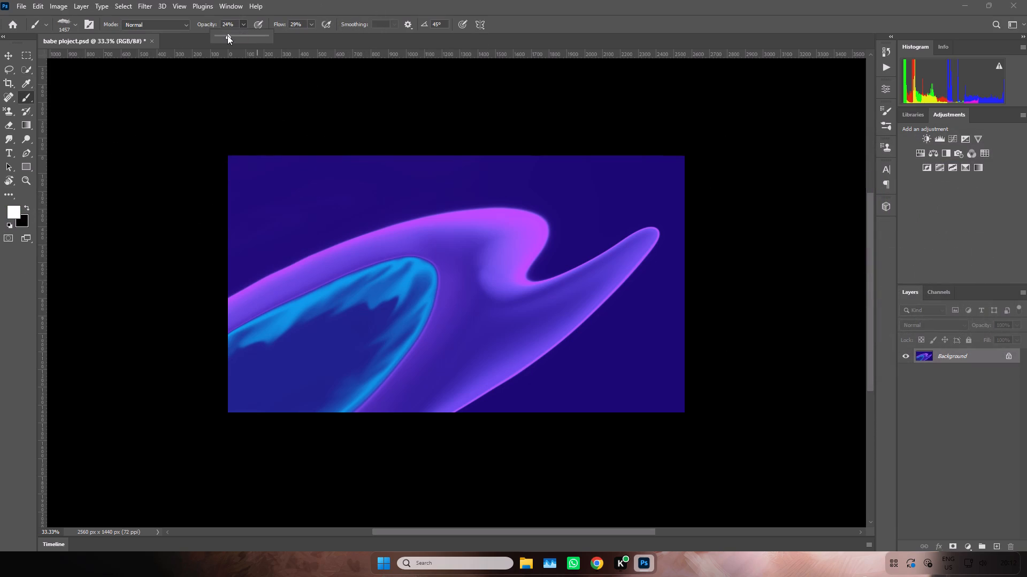
left_click(229, 35)
double_click(311, 24)
left_click(309, 26)
left_click_drag(301, 34, 282, 35)
left_click(243, 24)
left_click_drag(245, 37, 278, 41)
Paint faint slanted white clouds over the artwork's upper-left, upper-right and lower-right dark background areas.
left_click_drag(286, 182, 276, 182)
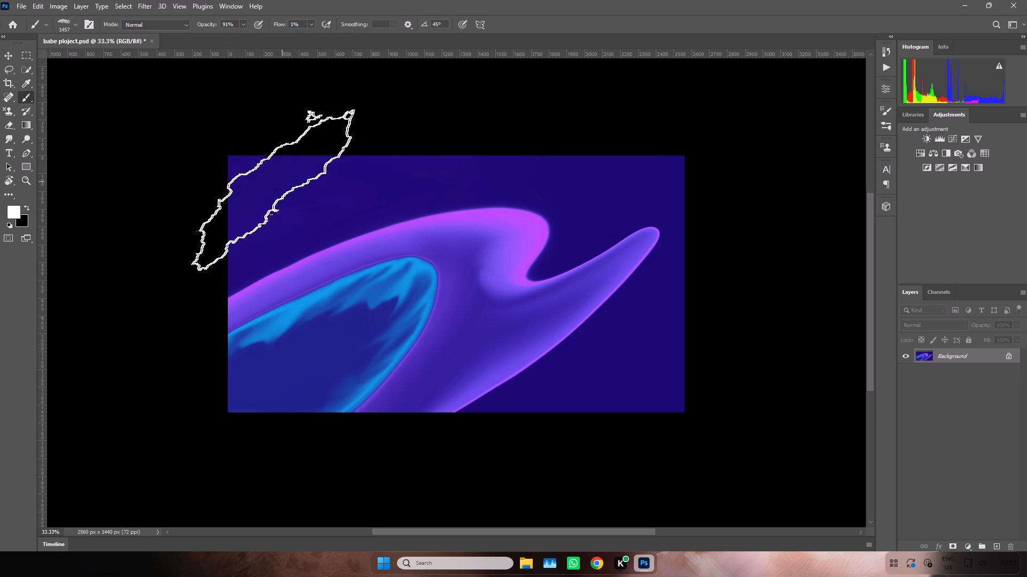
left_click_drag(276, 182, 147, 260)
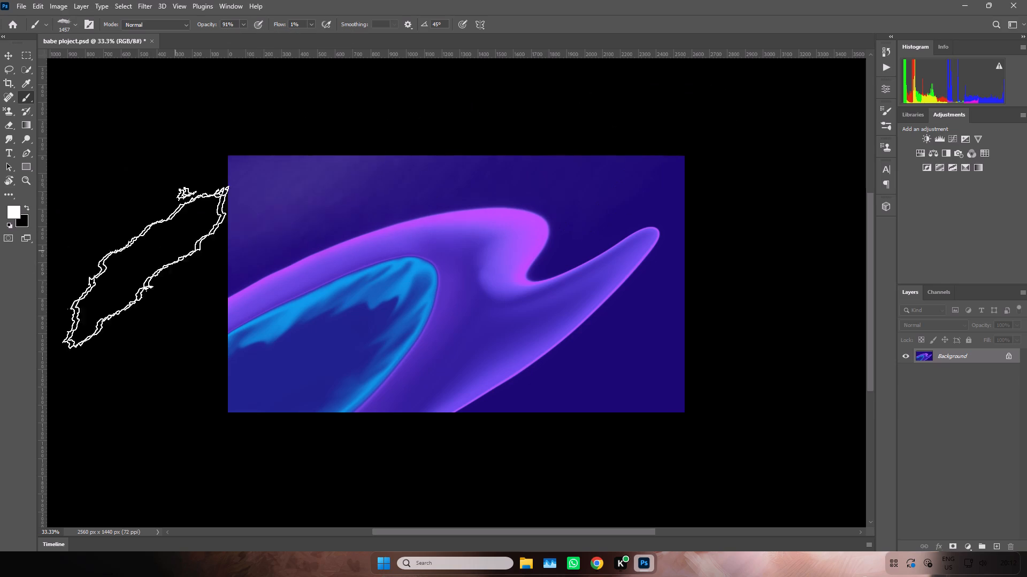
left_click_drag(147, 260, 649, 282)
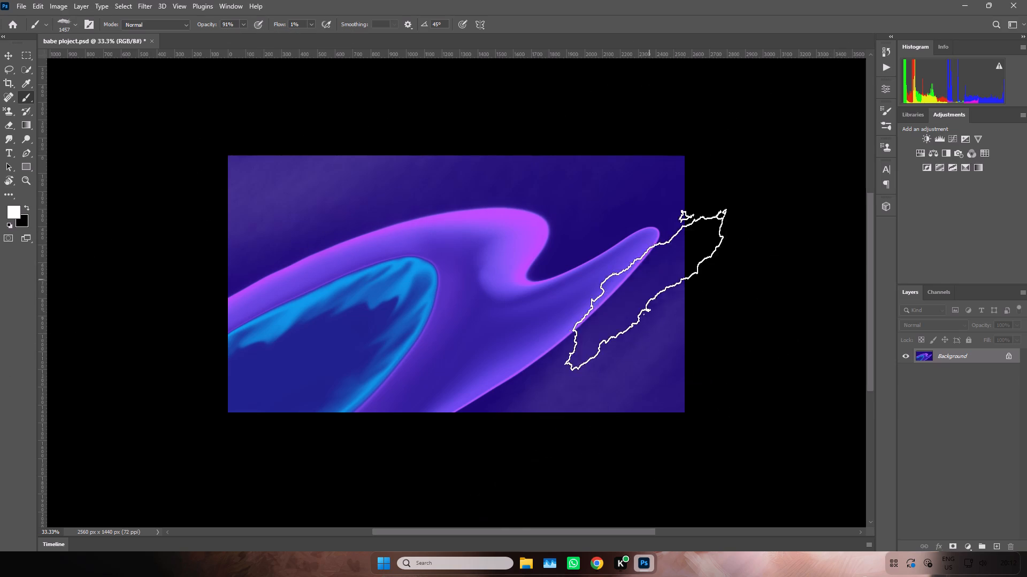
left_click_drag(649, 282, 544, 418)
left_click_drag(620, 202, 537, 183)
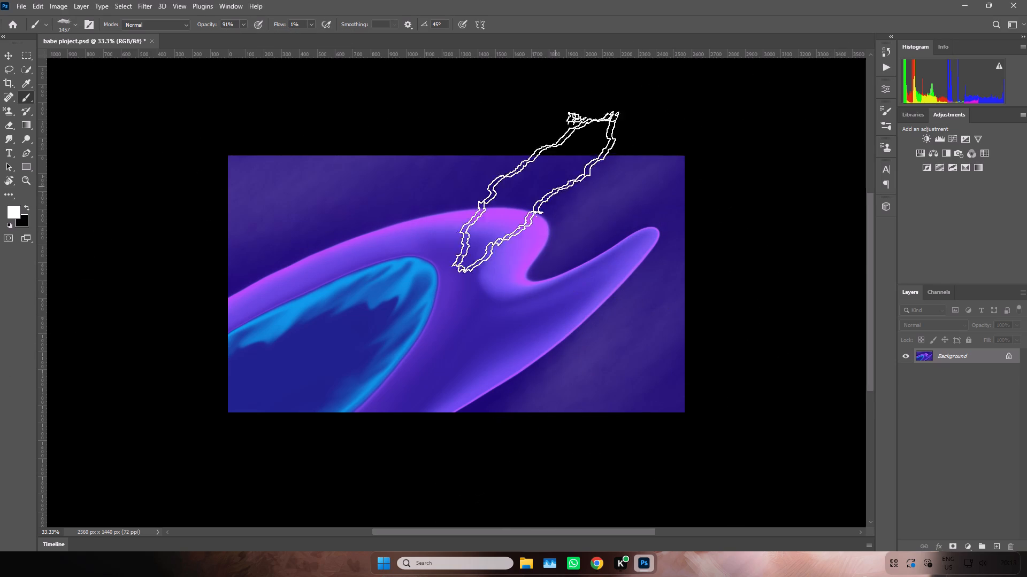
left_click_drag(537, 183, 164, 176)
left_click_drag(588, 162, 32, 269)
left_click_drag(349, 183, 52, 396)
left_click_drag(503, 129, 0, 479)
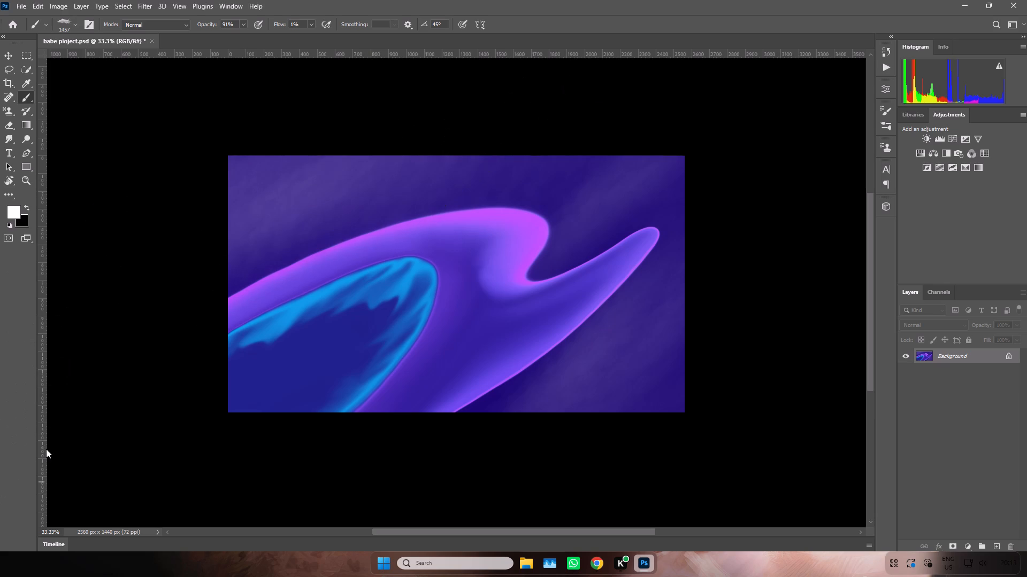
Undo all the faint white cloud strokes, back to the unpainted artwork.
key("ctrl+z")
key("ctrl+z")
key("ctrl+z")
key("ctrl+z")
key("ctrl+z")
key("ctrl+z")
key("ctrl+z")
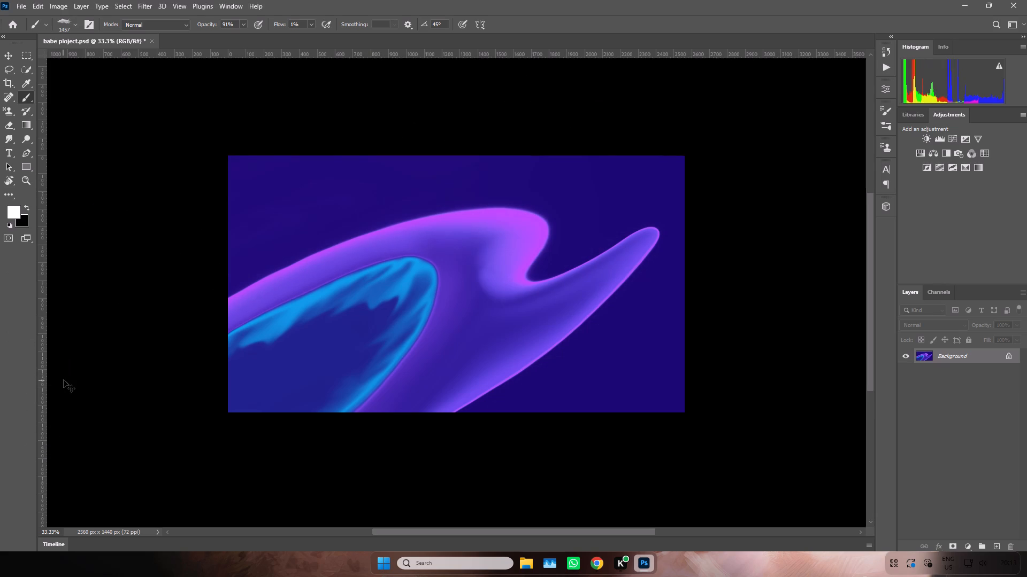
Choose the Soft Round brush from General Brushes, set its angle to 24° and flatten it into an ellipse.
left_click(75, 24)
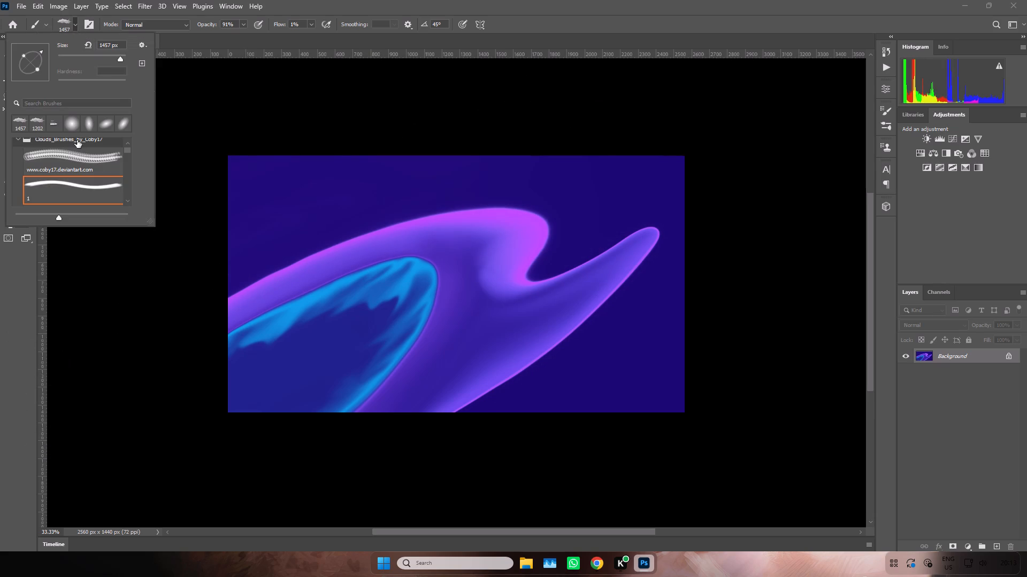
left_click_drag(126, 151, 128, 140)
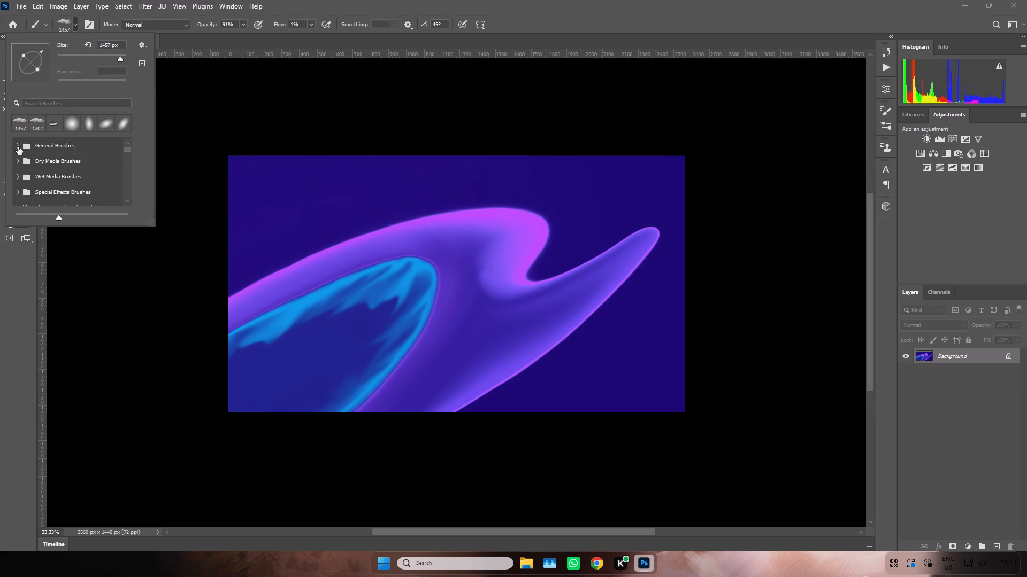
left_click(21, 147)
left_click(45, 162)
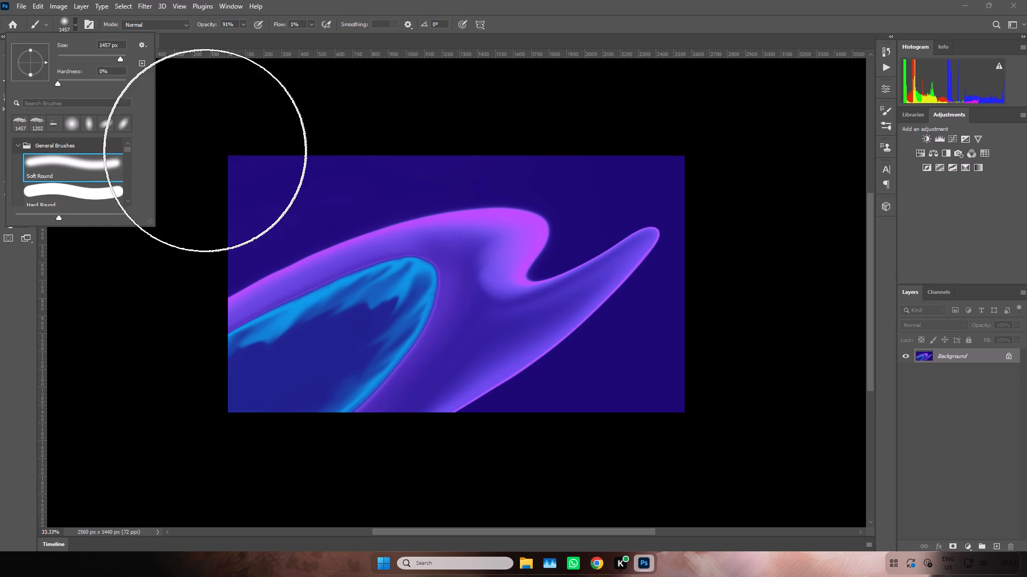
left_click_drag(44, 59, 49, 54)
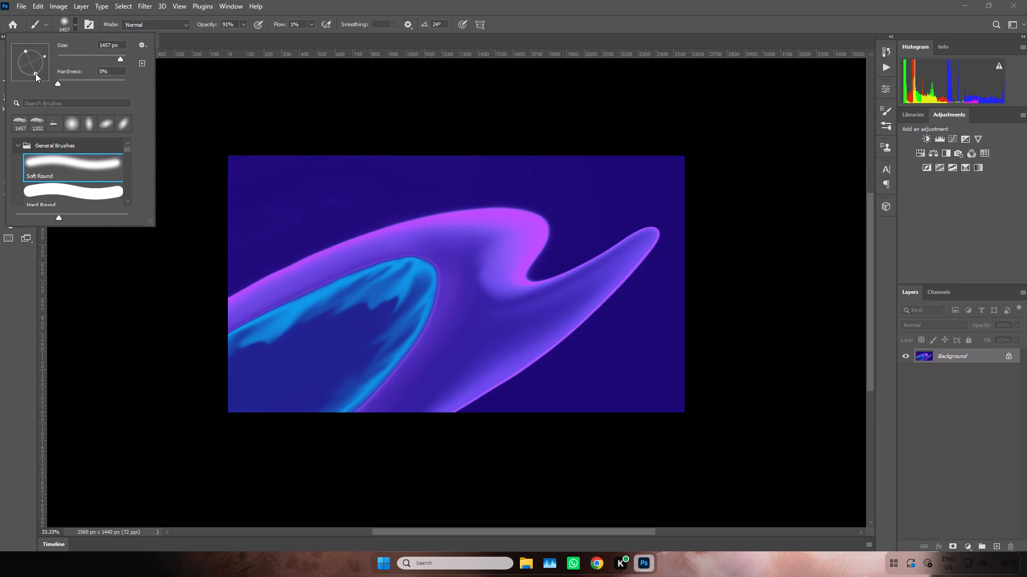
left_click_drag(35, 73, 33, 68)
Paint a soft white haze along the artwork's top edge and over its lower-right corner.
left_click_drag(248, 151, 446, 165)
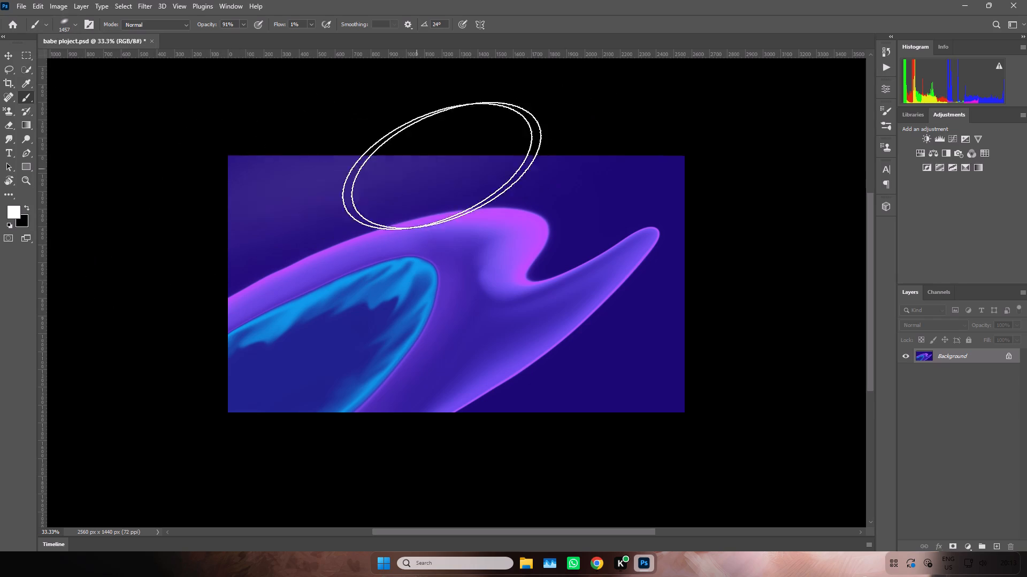
left_click_drag(446, 165, 677, 355)
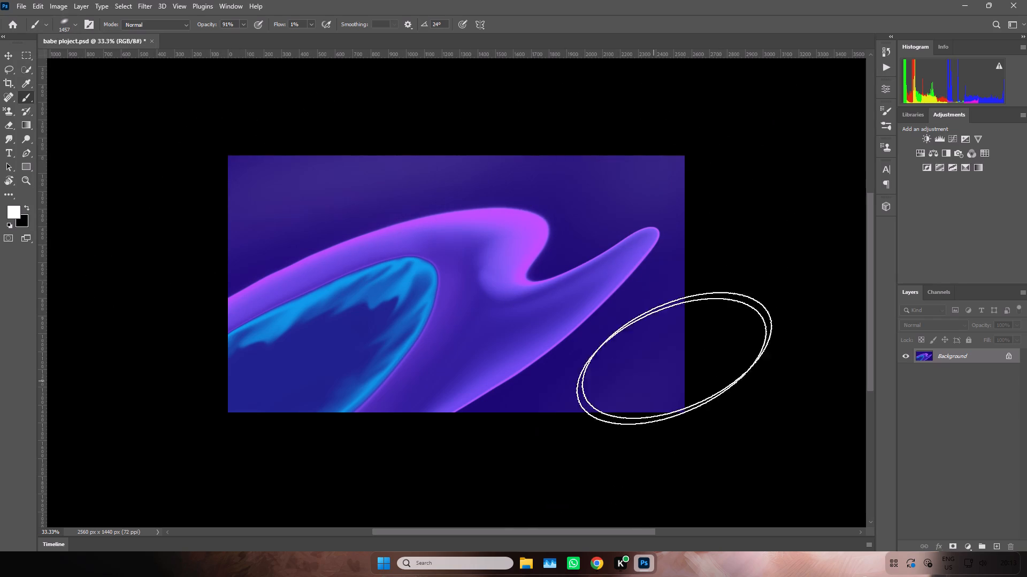
left_click_drag(677, 355, 287, 576)
left_click_drag(689, 229, 442, 576)
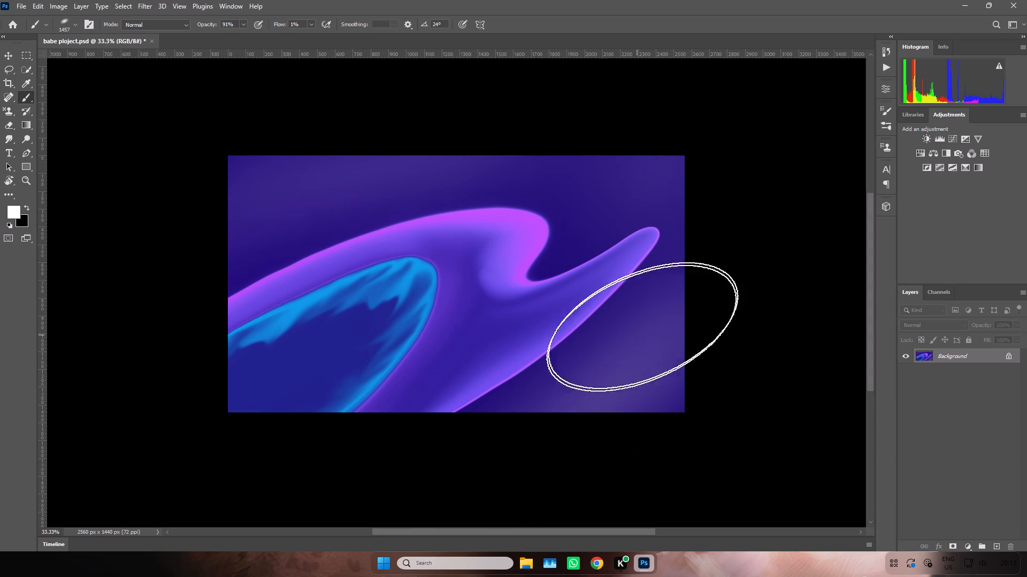
Build up the soft white haze in the artwork's upper-right, upper-left and lower-right background areas.
left_click_drag(654, 178, 557, 254)
left_click_drag(656, 184, 477, 299)
left_click_drag(628, 168, 0, 279)
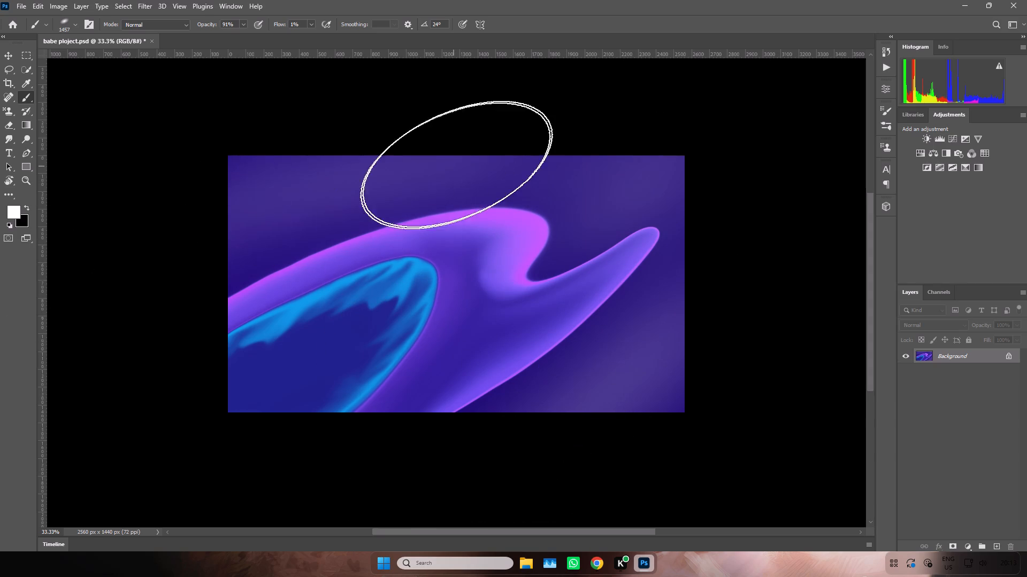
left_click_drag(413, 166, 0, 468)
left_click_drag(285, 242, 10, 428)
left_click_drag(309, 186, 45, 193)
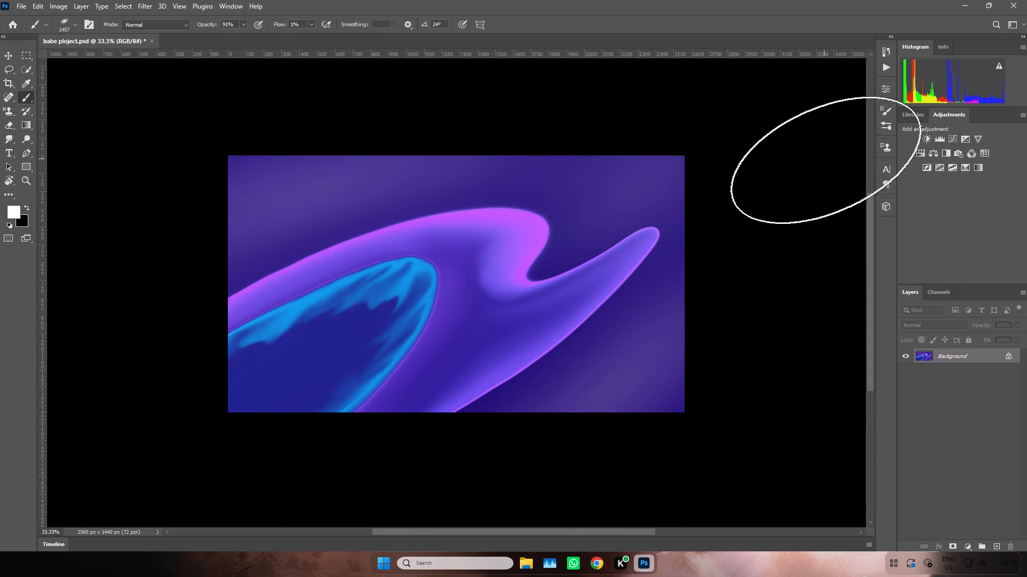
left_click_drag(708, 355, 385, 576)
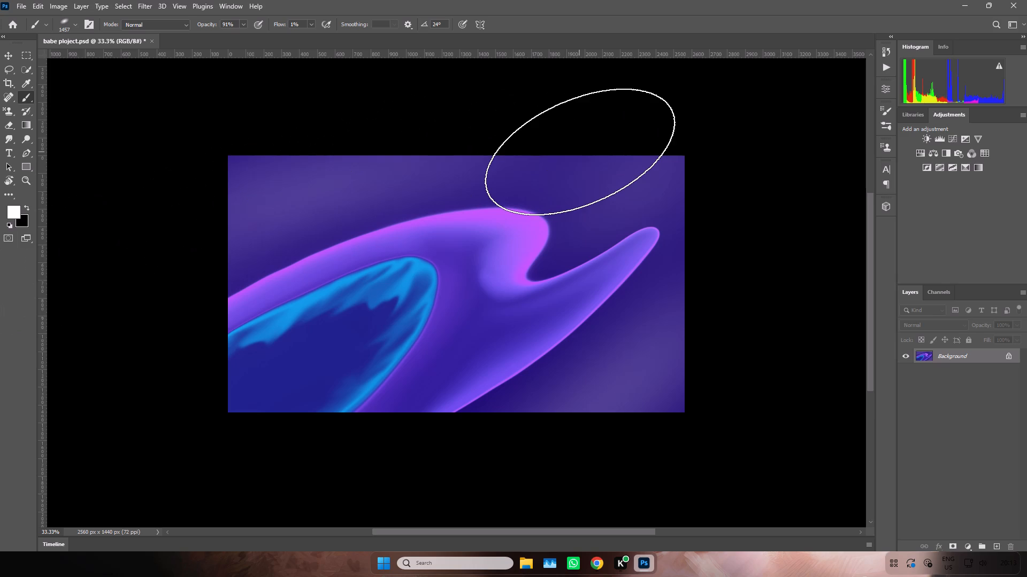
Open the Liquify filter and set its brush size to 507.
left_click(142, 1)
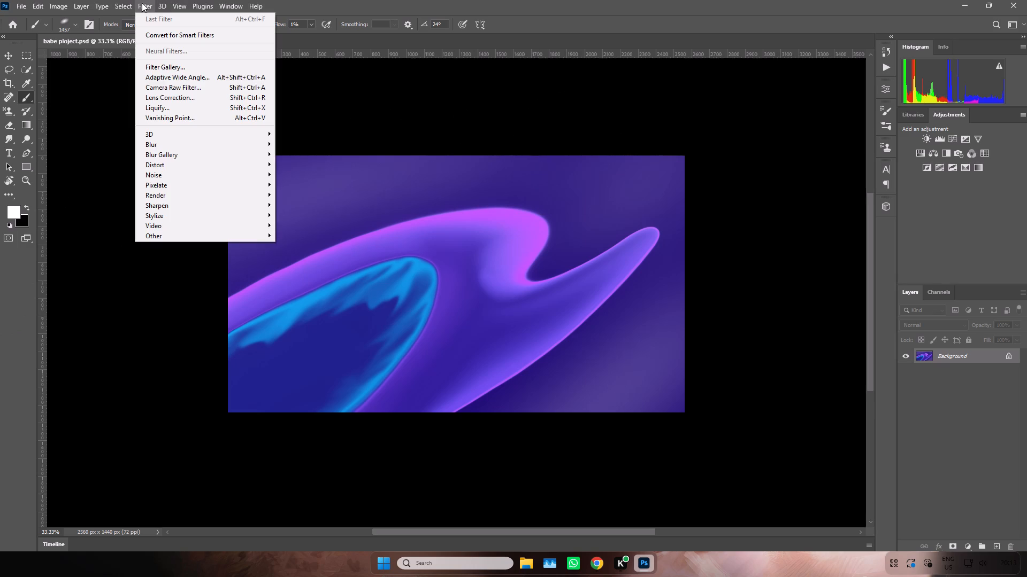
left_click(167, 107)
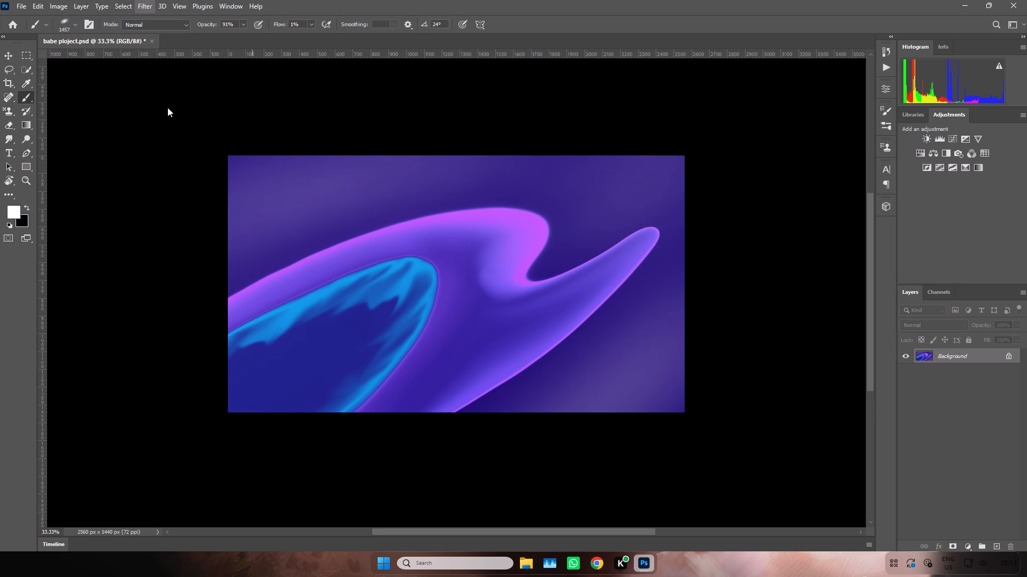
key("ctrl+minus")
key("ctrl+minus")
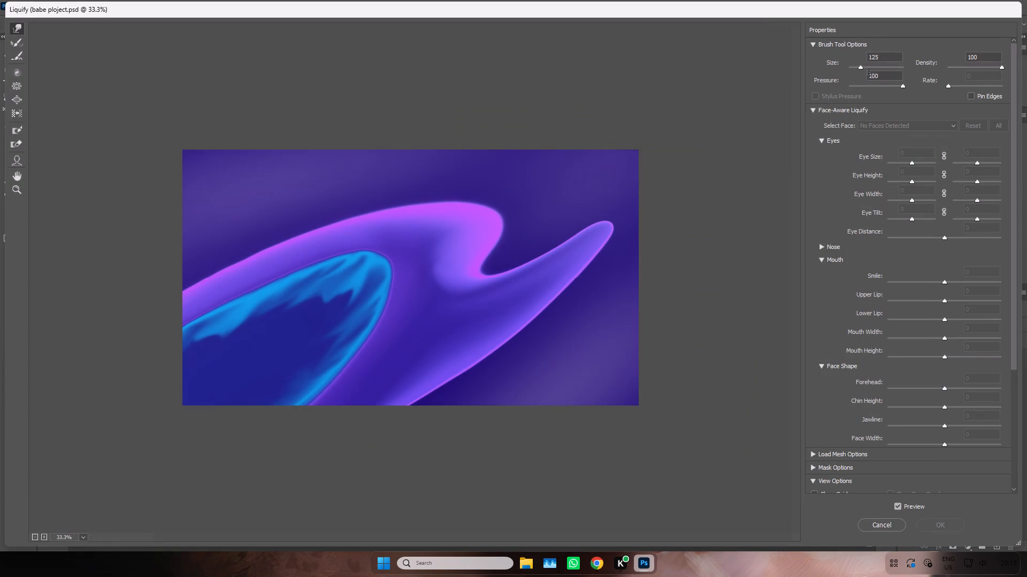
left_click(862, 69)
left_click_drag(861, 67, 868, 68)
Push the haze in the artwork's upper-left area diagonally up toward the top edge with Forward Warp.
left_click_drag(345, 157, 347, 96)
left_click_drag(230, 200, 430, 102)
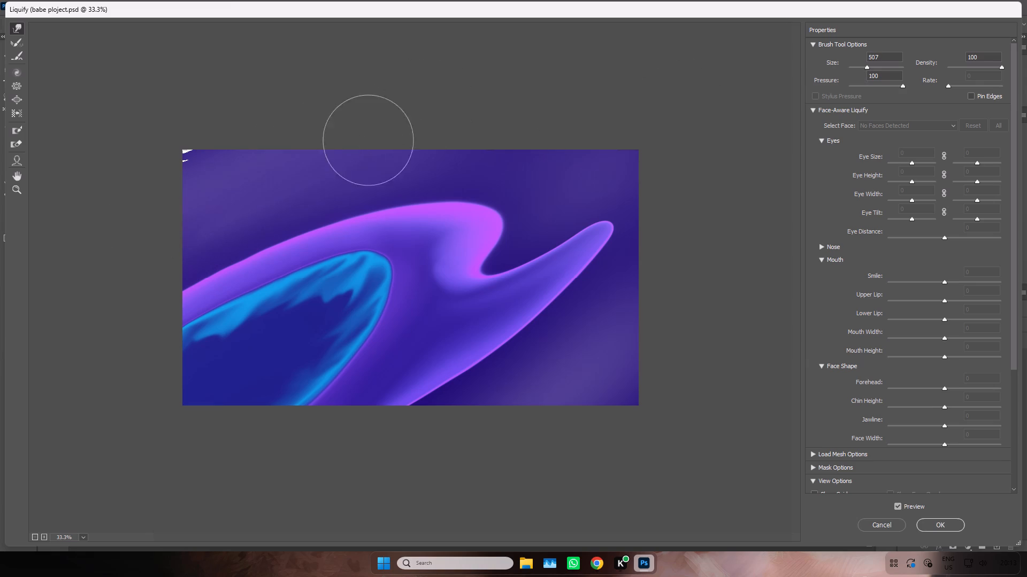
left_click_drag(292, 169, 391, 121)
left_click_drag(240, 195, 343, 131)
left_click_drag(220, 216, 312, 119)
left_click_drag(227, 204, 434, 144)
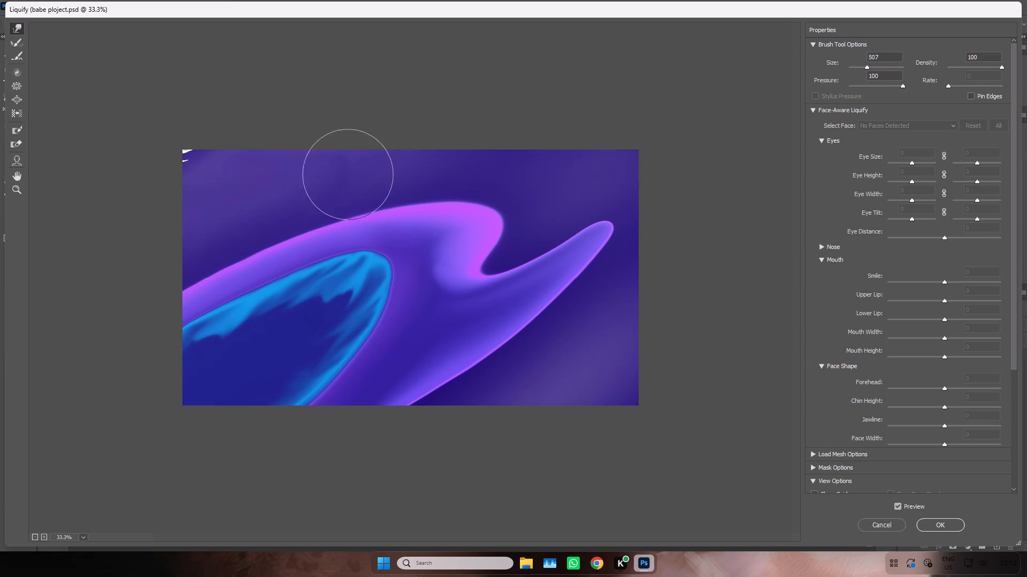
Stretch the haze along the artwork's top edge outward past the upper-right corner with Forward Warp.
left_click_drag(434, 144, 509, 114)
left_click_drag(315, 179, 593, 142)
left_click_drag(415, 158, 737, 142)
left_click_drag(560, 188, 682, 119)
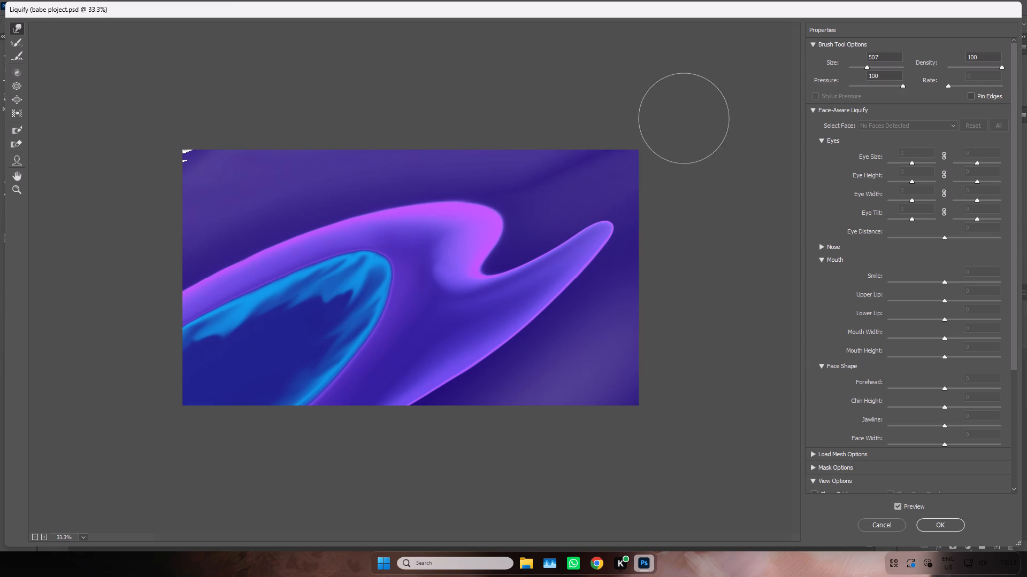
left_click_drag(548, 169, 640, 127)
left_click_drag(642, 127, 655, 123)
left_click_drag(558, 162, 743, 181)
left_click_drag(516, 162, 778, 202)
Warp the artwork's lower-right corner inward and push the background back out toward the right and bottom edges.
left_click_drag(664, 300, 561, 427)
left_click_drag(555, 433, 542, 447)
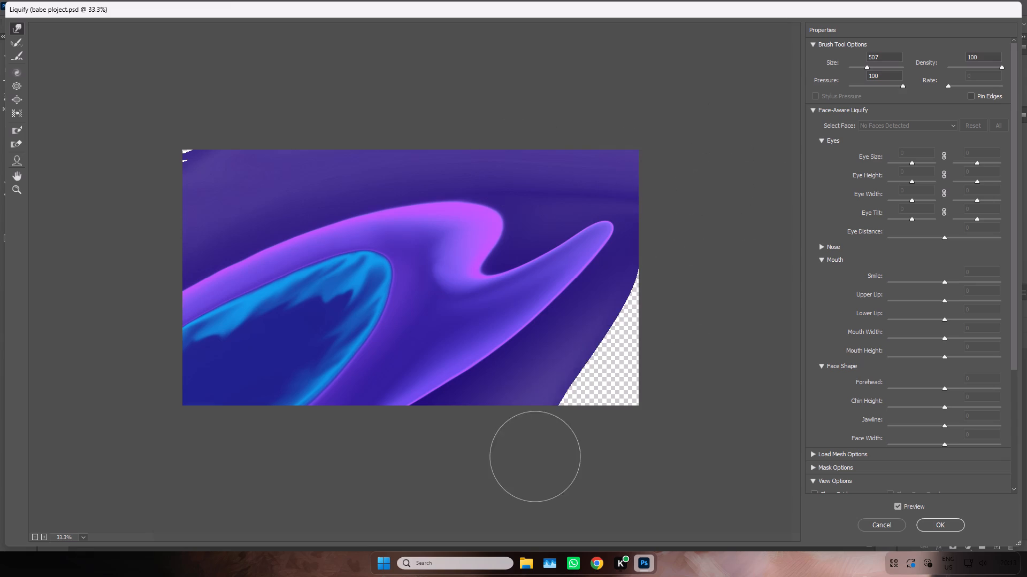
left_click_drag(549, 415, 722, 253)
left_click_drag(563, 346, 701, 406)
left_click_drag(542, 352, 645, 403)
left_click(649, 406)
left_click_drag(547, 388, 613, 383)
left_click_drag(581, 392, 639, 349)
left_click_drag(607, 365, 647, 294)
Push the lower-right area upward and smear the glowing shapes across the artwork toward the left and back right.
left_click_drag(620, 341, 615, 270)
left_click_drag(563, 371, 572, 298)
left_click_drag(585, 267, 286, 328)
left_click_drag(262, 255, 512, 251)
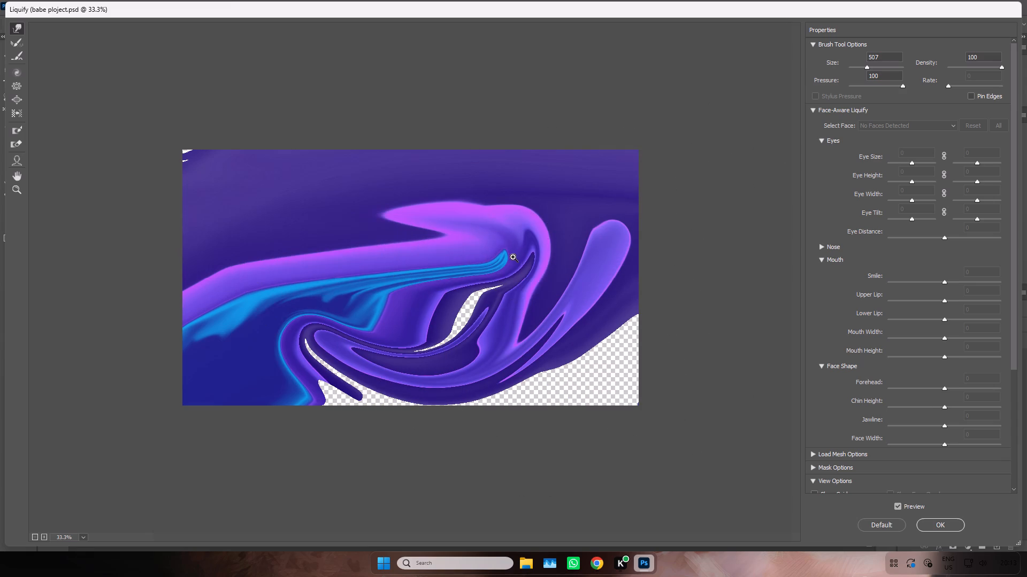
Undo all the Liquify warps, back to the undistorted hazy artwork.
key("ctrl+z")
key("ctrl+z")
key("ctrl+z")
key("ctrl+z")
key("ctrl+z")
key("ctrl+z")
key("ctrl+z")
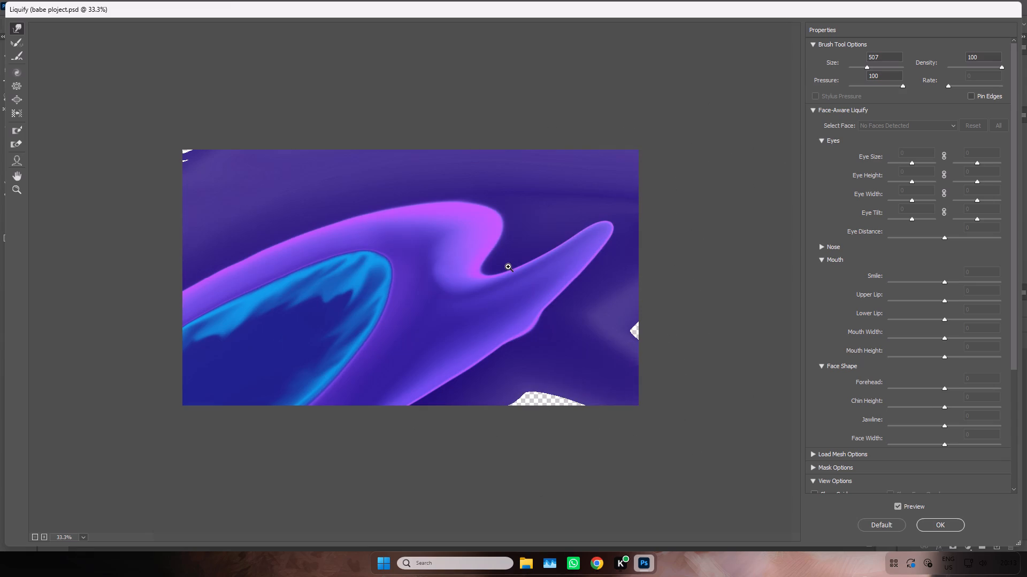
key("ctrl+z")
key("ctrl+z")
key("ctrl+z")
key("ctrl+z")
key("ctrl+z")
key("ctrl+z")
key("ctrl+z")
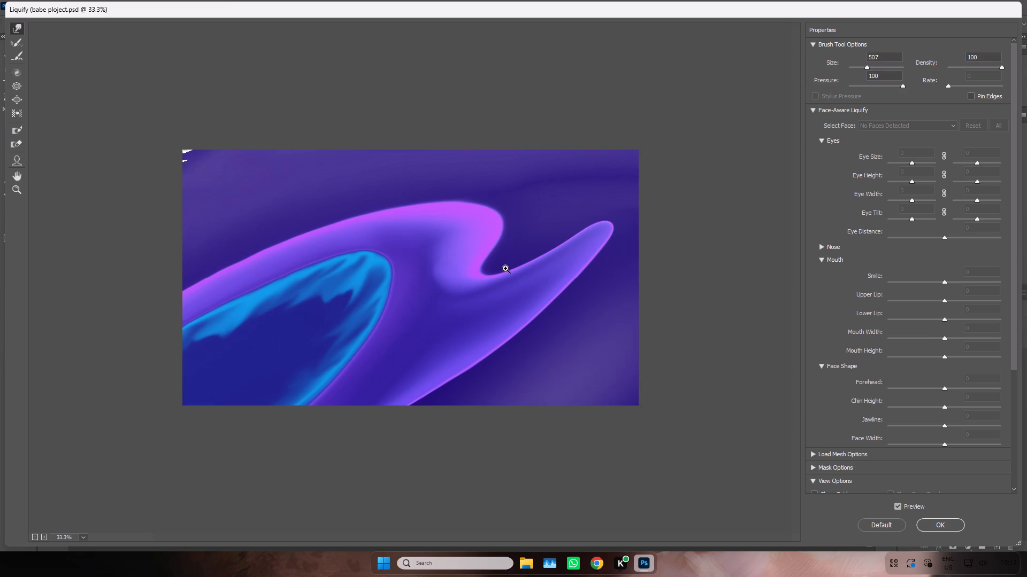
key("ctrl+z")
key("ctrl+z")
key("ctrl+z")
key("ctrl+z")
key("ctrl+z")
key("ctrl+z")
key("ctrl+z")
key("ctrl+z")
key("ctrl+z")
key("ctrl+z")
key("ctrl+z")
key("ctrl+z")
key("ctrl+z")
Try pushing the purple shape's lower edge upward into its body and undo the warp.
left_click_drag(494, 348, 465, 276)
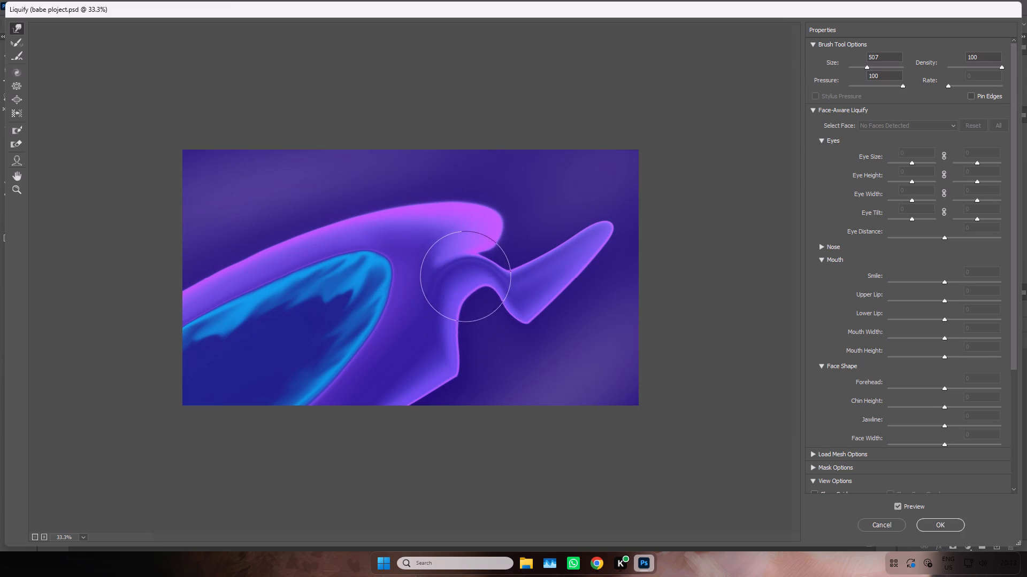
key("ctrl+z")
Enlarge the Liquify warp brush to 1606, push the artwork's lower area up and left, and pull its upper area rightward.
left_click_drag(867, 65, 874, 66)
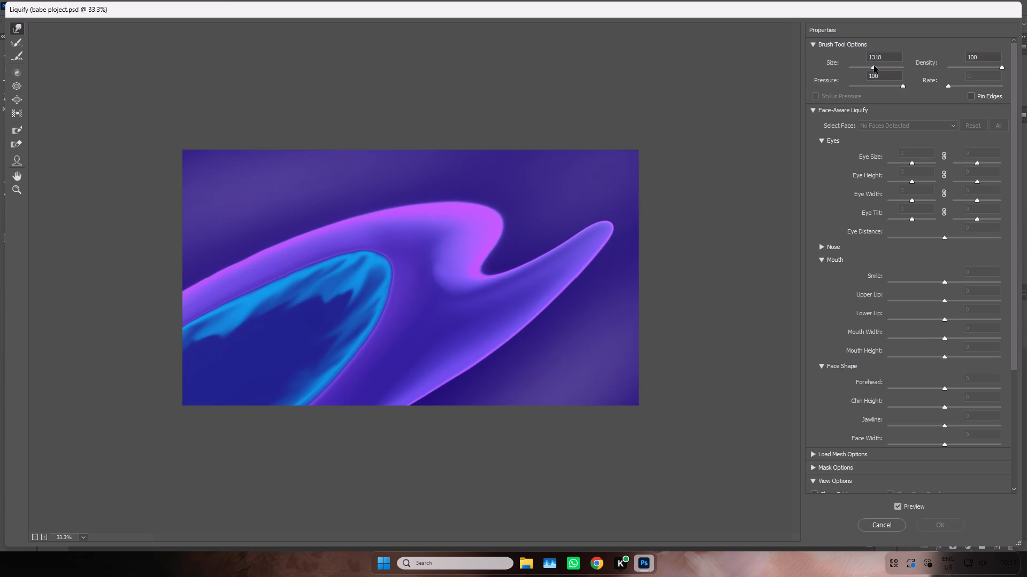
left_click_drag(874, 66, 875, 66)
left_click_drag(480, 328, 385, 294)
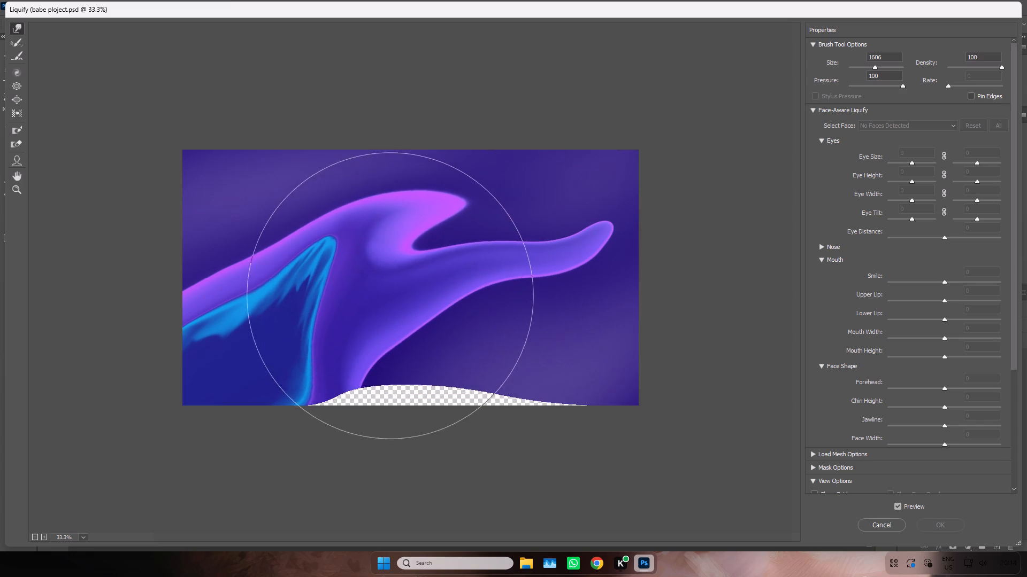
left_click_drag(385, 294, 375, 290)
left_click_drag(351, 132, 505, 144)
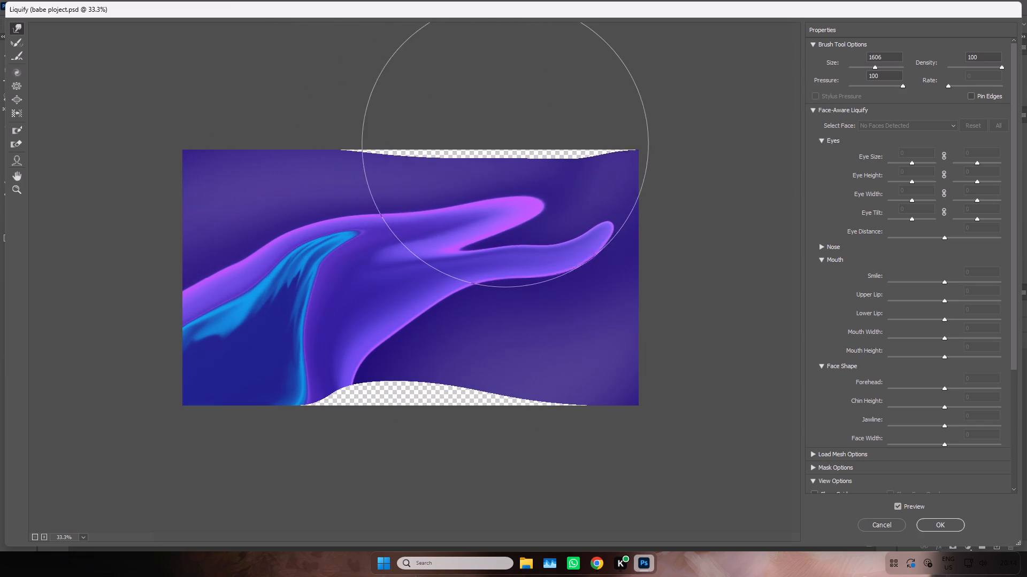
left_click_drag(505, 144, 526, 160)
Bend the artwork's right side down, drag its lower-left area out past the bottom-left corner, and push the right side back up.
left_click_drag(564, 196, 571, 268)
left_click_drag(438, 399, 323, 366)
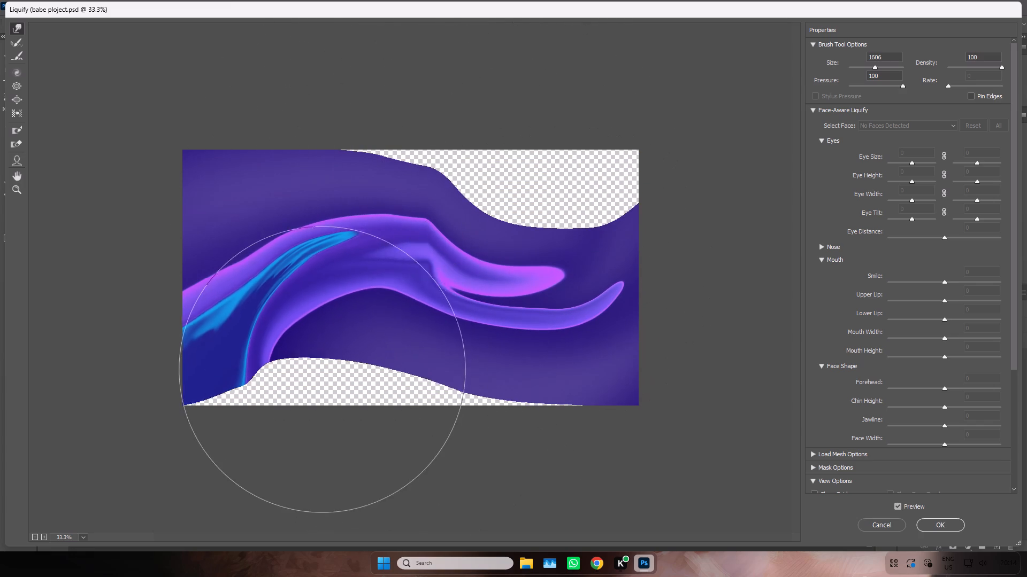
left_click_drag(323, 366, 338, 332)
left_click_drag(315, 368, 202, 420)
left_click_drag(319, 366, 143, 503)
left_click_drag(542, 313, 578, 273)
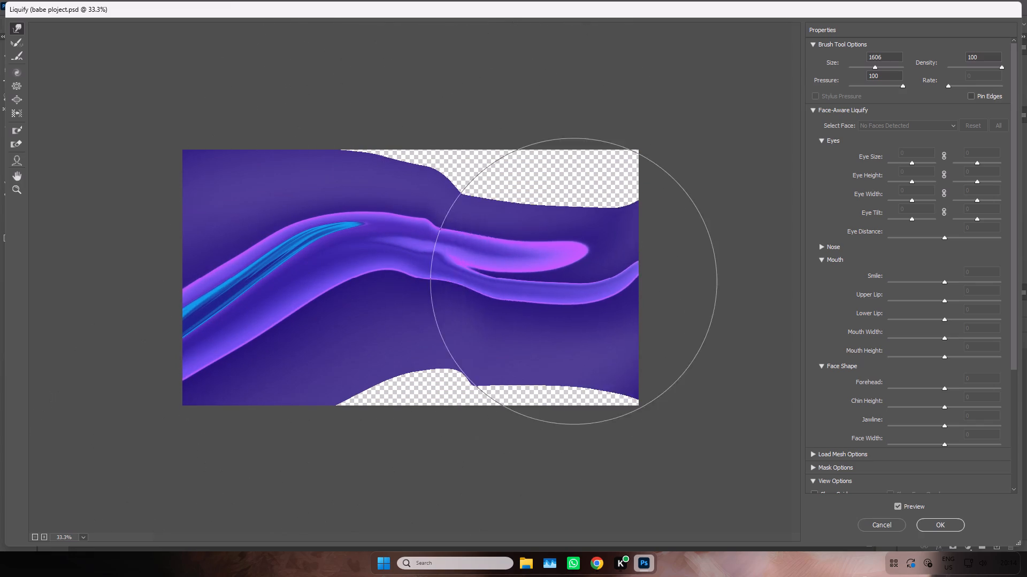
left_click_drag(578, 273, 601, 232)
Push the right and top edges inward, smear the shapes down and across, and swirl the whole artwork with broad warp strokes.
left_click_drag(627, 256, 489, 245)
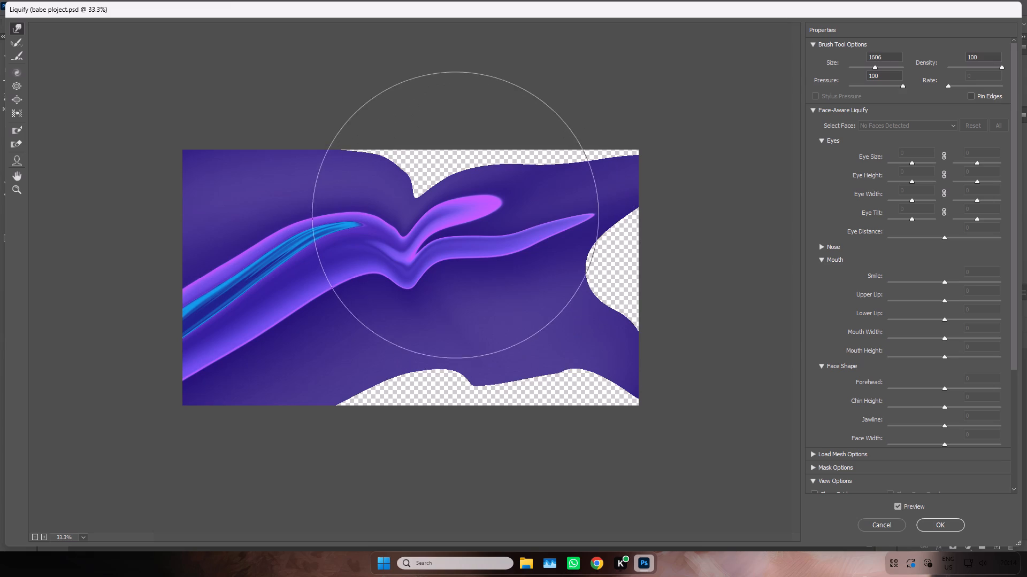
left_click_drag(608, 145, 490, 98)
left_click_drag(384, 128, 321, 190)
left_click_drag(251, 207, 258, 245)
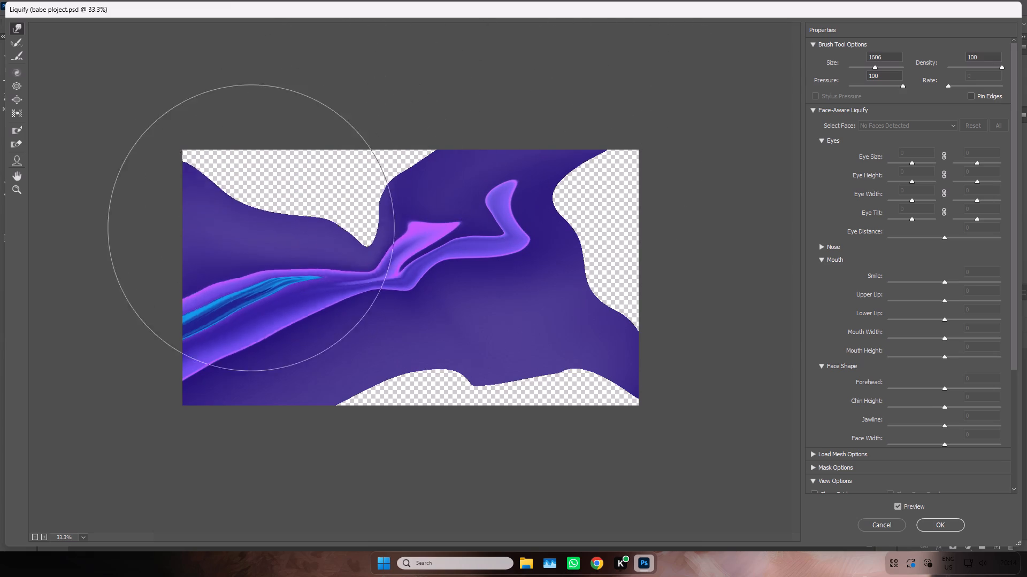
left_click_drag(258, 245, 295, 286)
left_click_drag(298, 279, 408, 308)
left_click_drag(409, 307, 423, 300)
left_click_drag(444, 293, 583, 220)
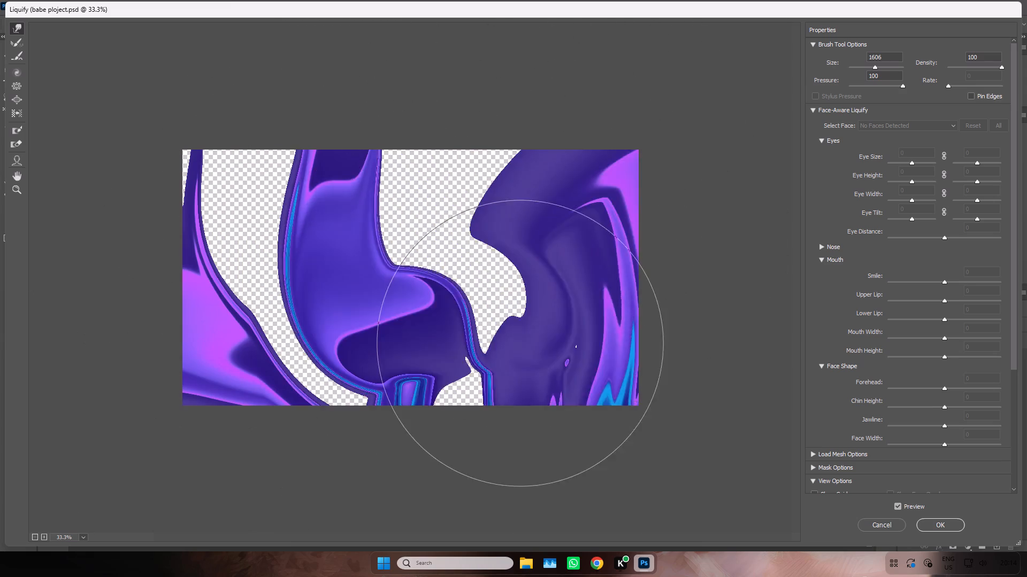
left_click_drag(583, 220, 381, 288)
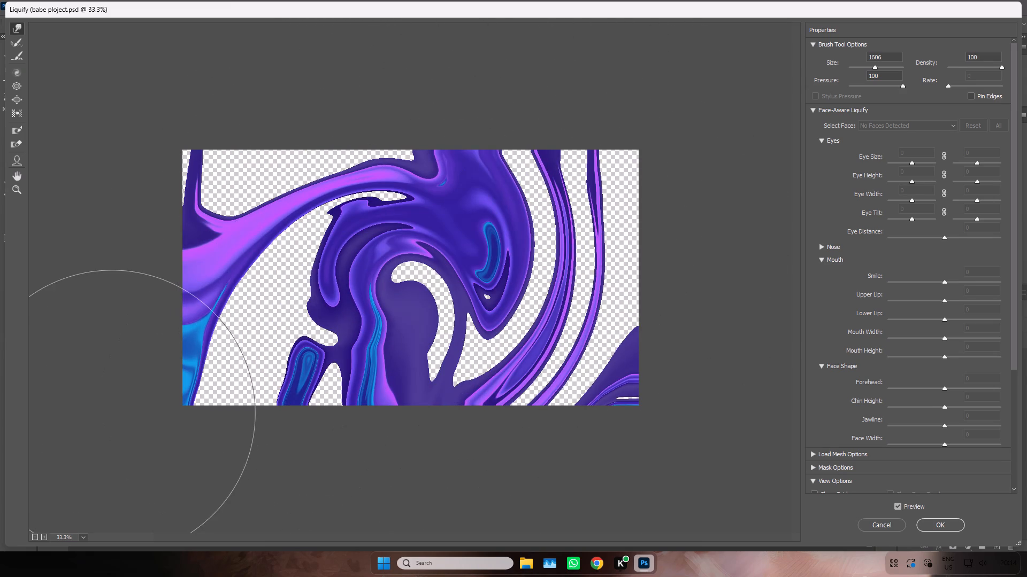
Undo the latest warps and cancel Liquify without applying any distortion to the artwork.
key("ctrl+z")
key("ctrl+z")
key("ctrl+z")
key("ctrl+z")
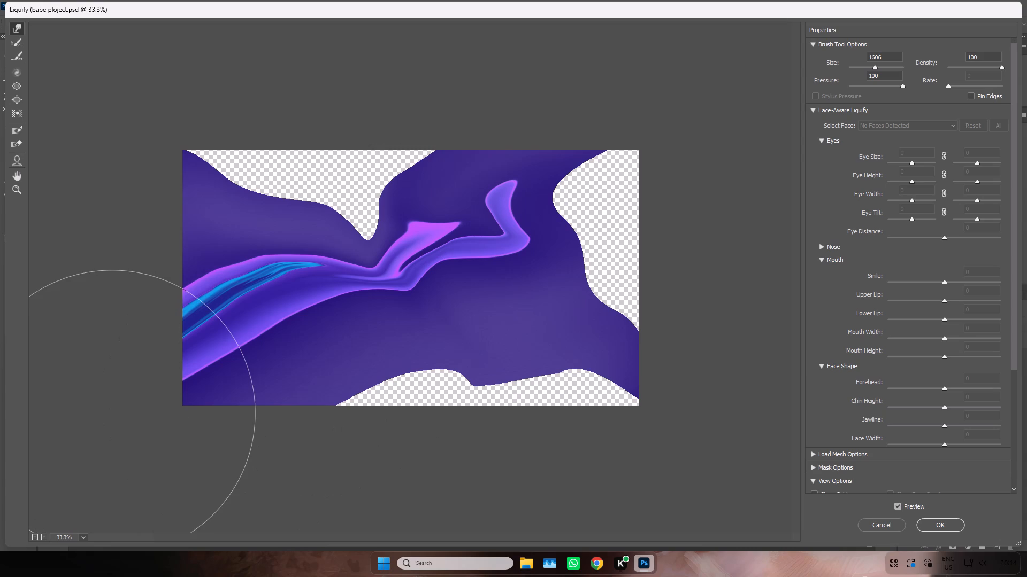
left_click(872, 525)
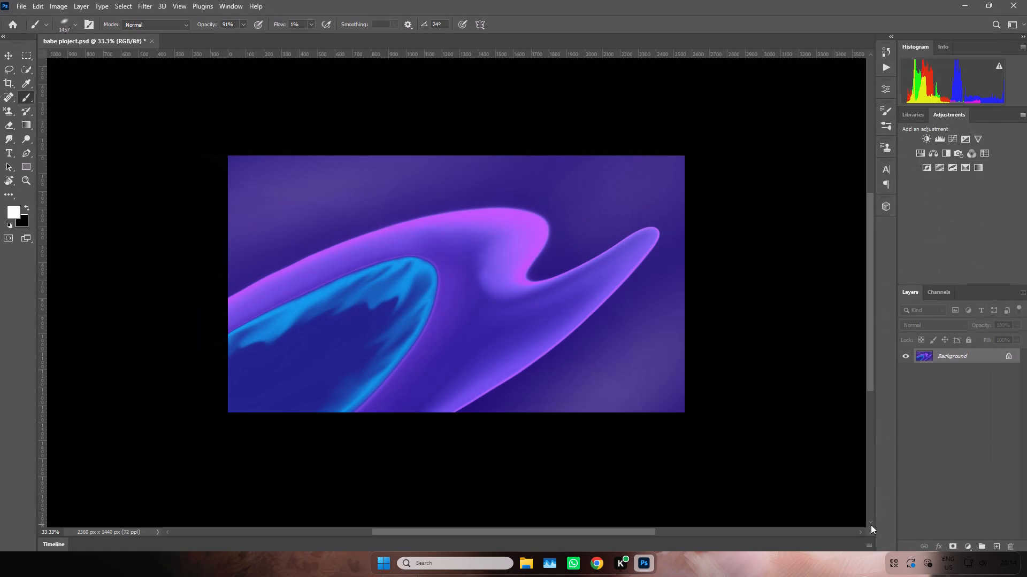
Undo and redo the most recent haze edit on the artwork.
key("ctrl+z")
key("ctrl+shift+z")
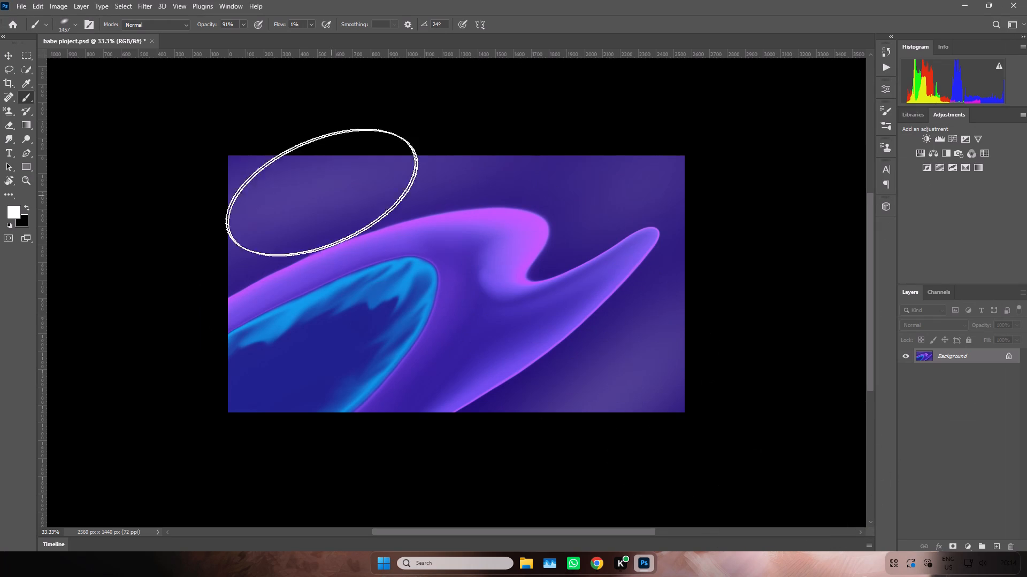
Airbrush soft white haze over the background above the purple shape, from the artwork's upper-left to its upper-right corner.
left_click(280, 178)
left_click_drag(203, 271, 316, 217)
left_click_drag(326, 214, 367, 204)
left_click_drag(304, 234, 469, 214)
left_click_drag(527, 204, 608, 189)
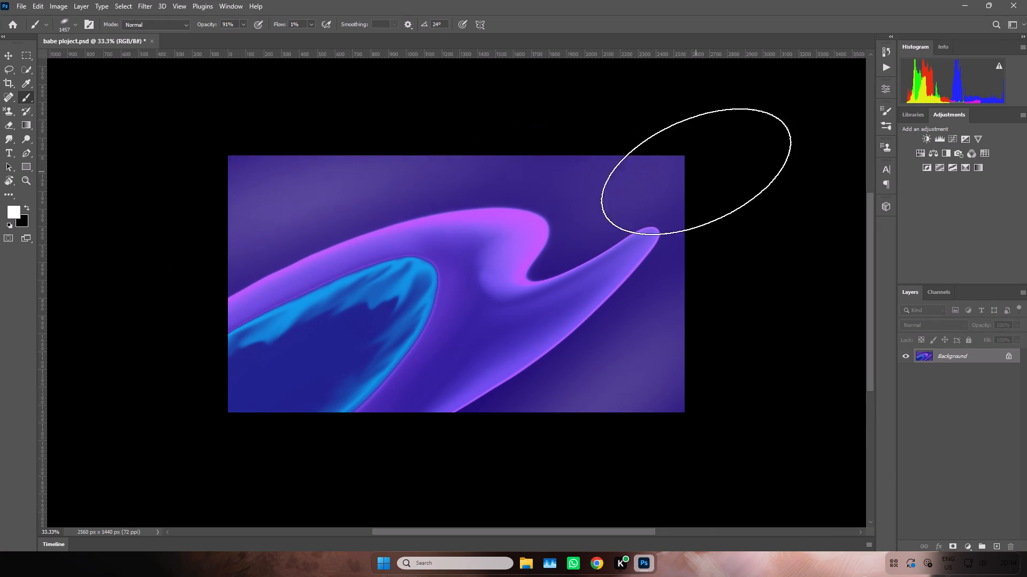
left_click_drag(516, 186, 761, 165)
Airbrush white haze from the notch between the shape's two tips outward and diagonally down across the artwork's lower-right background.
left_click_drag(577, 251, 536, 295)
left_click_drag(563, 290, 775, 200)
left_click_drag(673, 264, 349, 550)
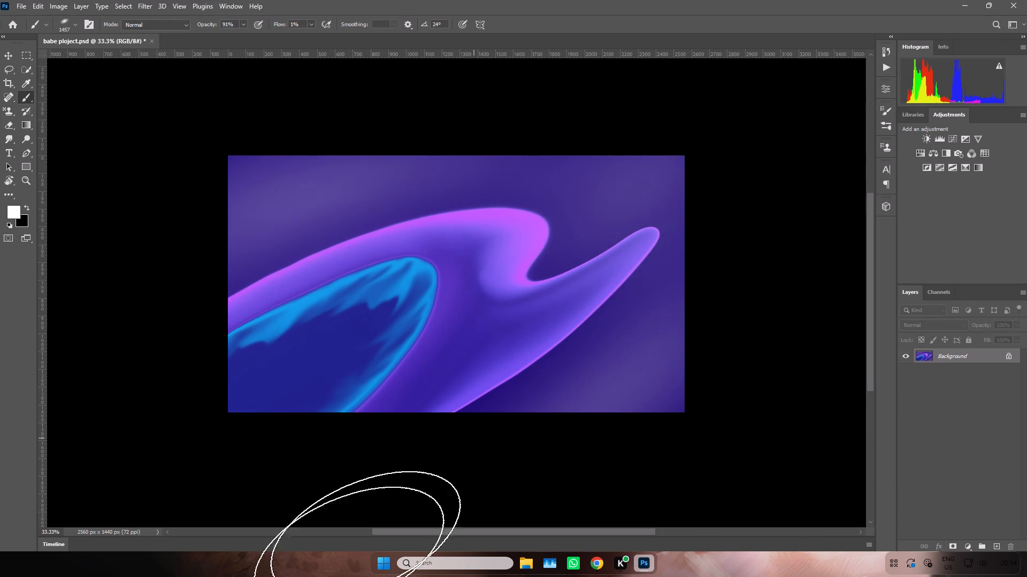
left_click_drag(349, 550, 259, 576)
left_click_drag(654, 380, 545, 469)
left_click_drag(504, 496, 274, 576)
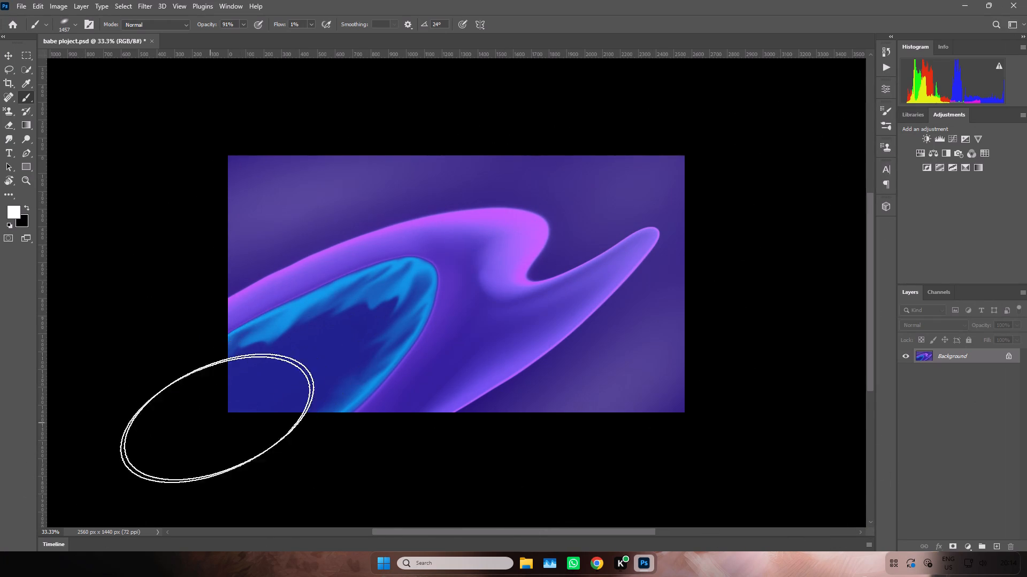
Airbrush white haze diagonally down across the dark blue interior in the artwork's lower-left part.
left_click_drag(317, 342, 165, 453)
left_click_drag(155, 459, 0, 576)
left_click_drag(375, 319, 90, 533)
left_click_drag(81, 538, 0, 576)
left_click_drag(244, 373, 42, 493)
left_click_drag(20, 504, 0, 576)
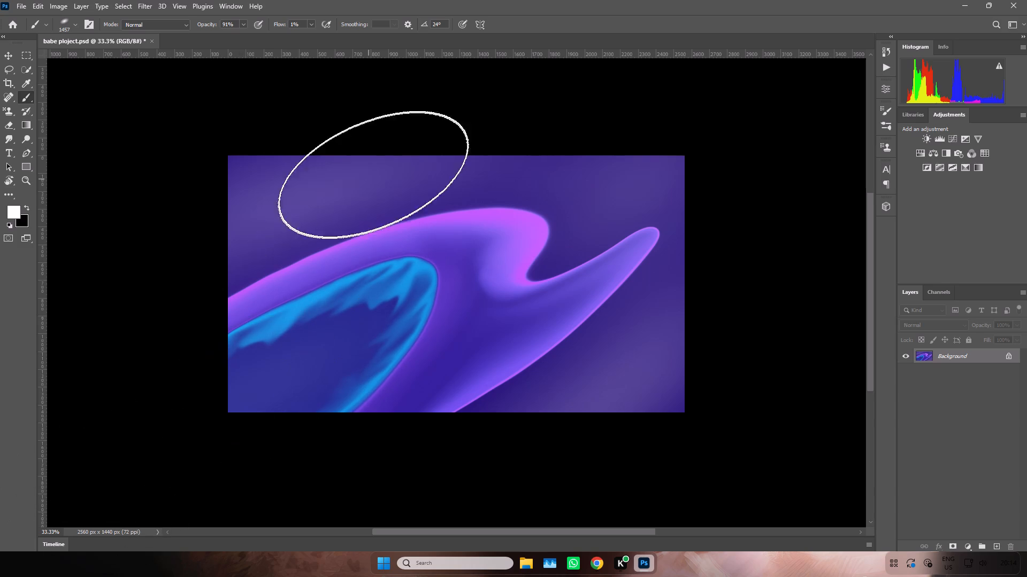
Add another pass of white haze across the artwork's upper background and diagonally down over its lower-right and lower-left areas.
left_click_drag(389, 165, 22, 337)
left_click_drag(225, 177, 56, 174)
left_click_drag(427, 187, 706, 175)
left_click_drag(522, 194, 568, 189)
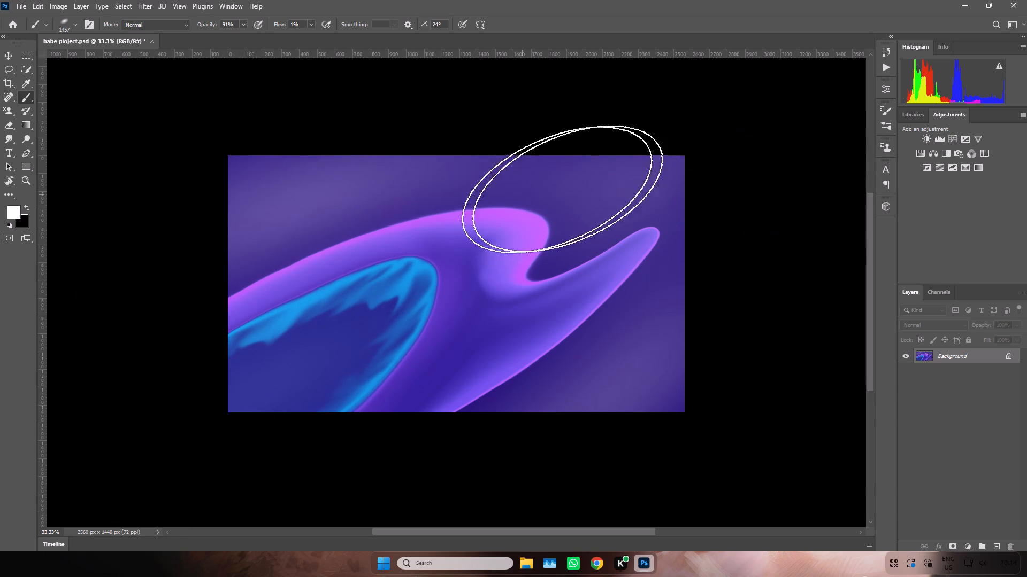
left_click_drag(568, 189, 871, 181)
left_click_drag(666, 269, 235, 566)
left_click_drag(479, 317, 25, 576)
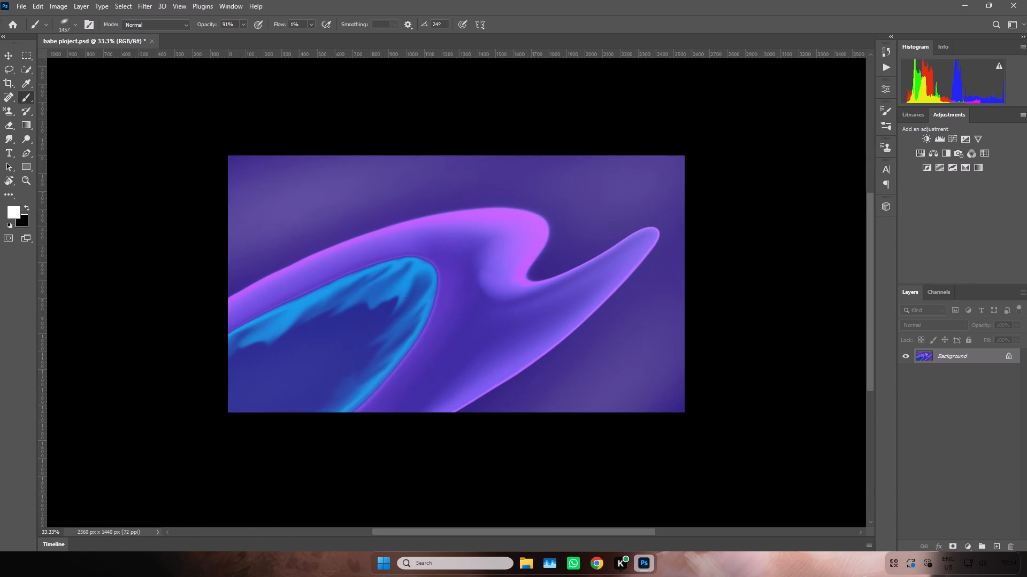
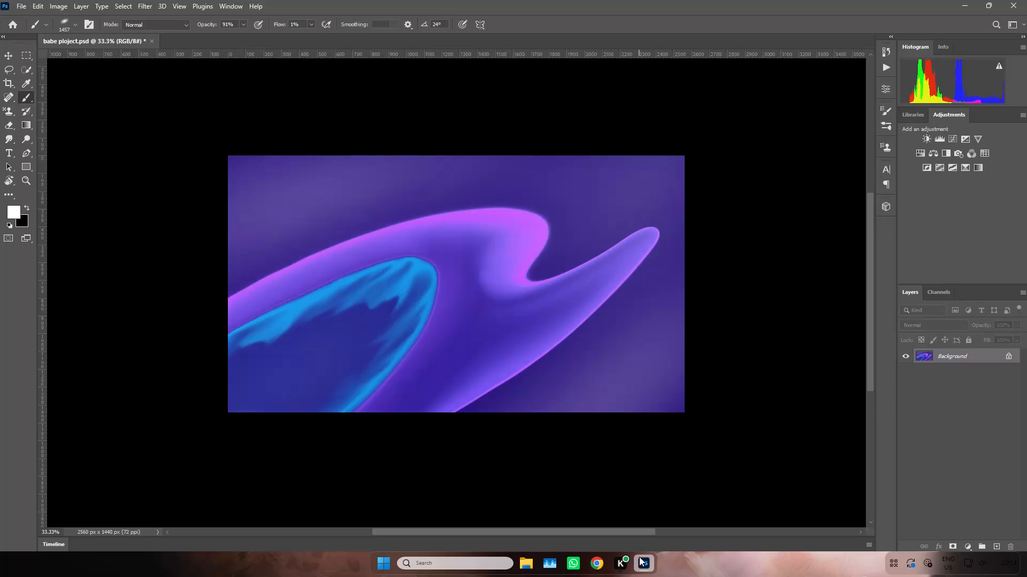
Undo the series of white haze strokes airbrushed over the background and the dark blue interior.
key("ctrl+z")
key("ctrl+z")
key("ctrl+z")
key("ctrl+z")
key("ctrl+z")
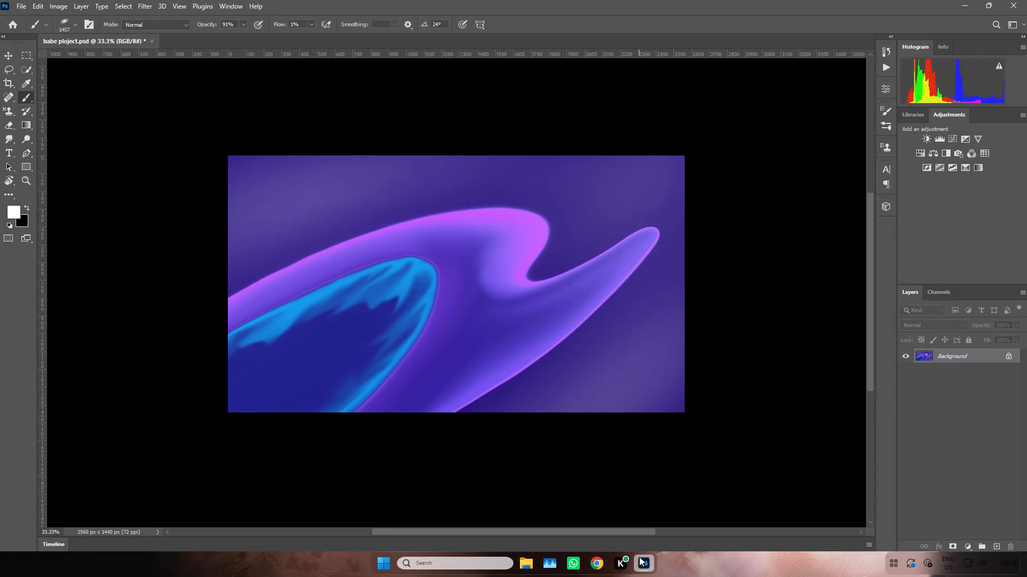
key("ctrl+z")
key("ctrl+z")
key("ctrl+z")
key("ctrl+z")
key("ctrl+z")
key("ctrl+z")
key("ctrl+z")
key("ctrl+z")
key("ctrl+z")
key("ctrl+z")
key("ctrl+z")
key("ctrl+z")
key("ctrl+z")
key("ctrl+z")
key("ctrl+z")
key("ctrl+z")
key("ctrl+z")
key("ctrl+z")
key("ctrl+z")
key("ctrl+z")
key("ctrl+z")
key("ctrl+z")
key("ctrl+z")
key("ctrl+z")
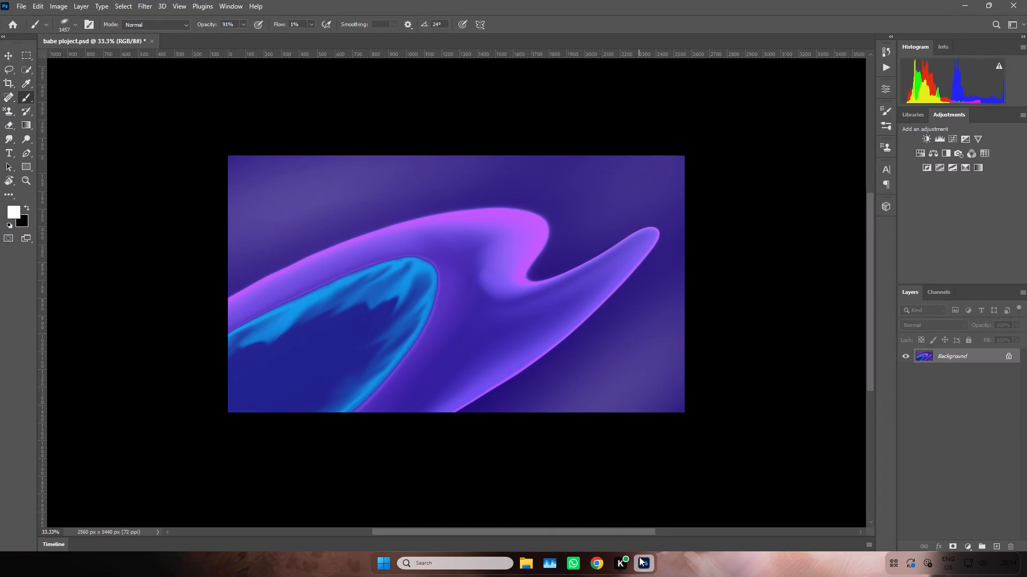
key("ctrl+z")
key("ctrl+z")
key("ctrl+z")
key("ctrl+z")
key("ctrl+z")
key("ctrl+z")
key("ctrl+z")
key("ctrl+z")
key("ctrl+z")
key("ctrl+z")
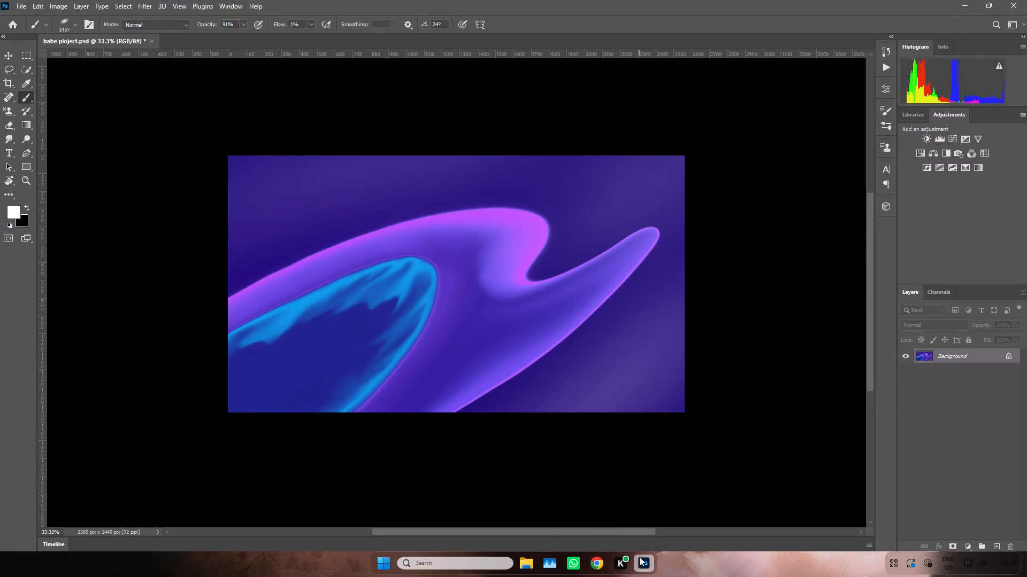
key("ctrl+z")
key("ctrl+z")
key("ctrl+z")
key("ctrl+z")
key("ctrl+z")
key("ctrl+z")
key("ctrl+z")
key("ctrl+z")
key("ctrl+z")
key("ctrl+z")
key("ctrl+z")
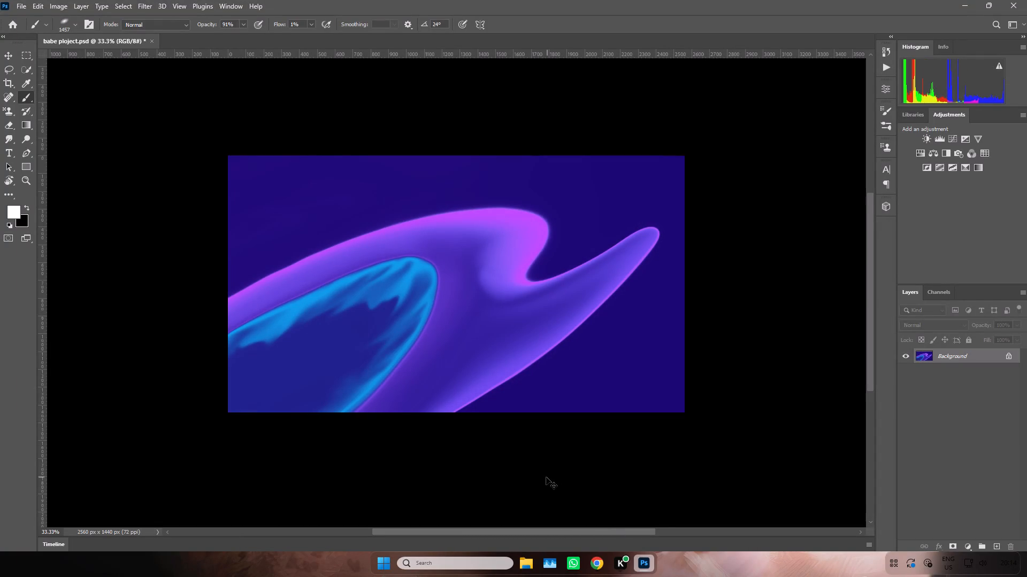
key("ctrl+z")
key("ctrl+z")
key("ctrl+z")
key("ctrl+z")
key("ctrl+z")
key("ctrl+z")
key("ctrl+z")
key("ctrl+z")
key("ctrl+z")
key("ctrl+z")
key("ctrl+z")
key("ctrl+z")
key("ctrl+z")
key("ctrl+z")
key("ctrl+z")
key("ctrl+z")
key("ctrl+z")
key("ctrl+z")
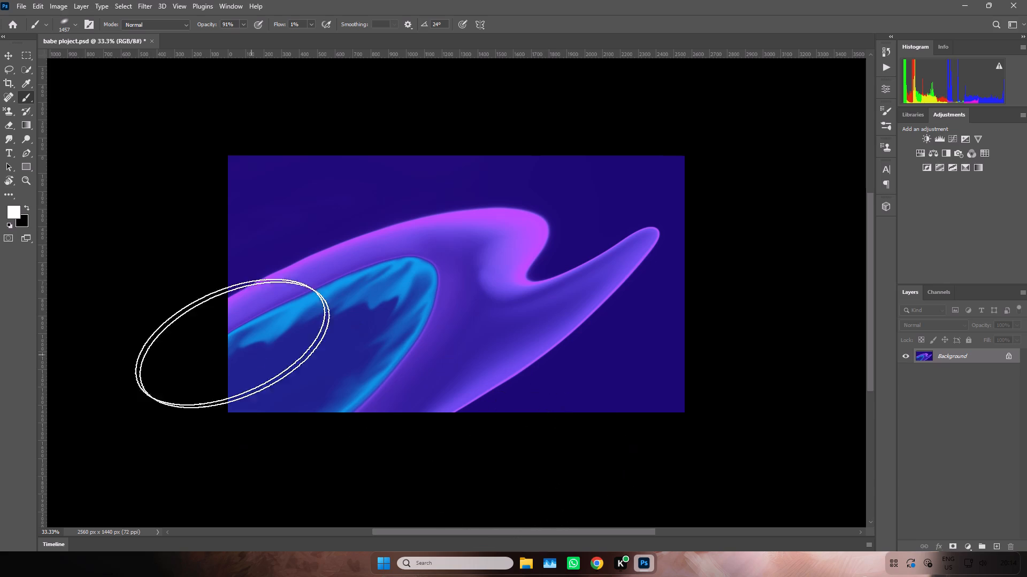
With brush opacity 100% and flow 8%, airbrush white haze over the upper background from the artwork's upper-left to its upper-right corner.
double_click(242, 22)
left_click(243, 25)
left_click_drag(245, 35, 264, 38)
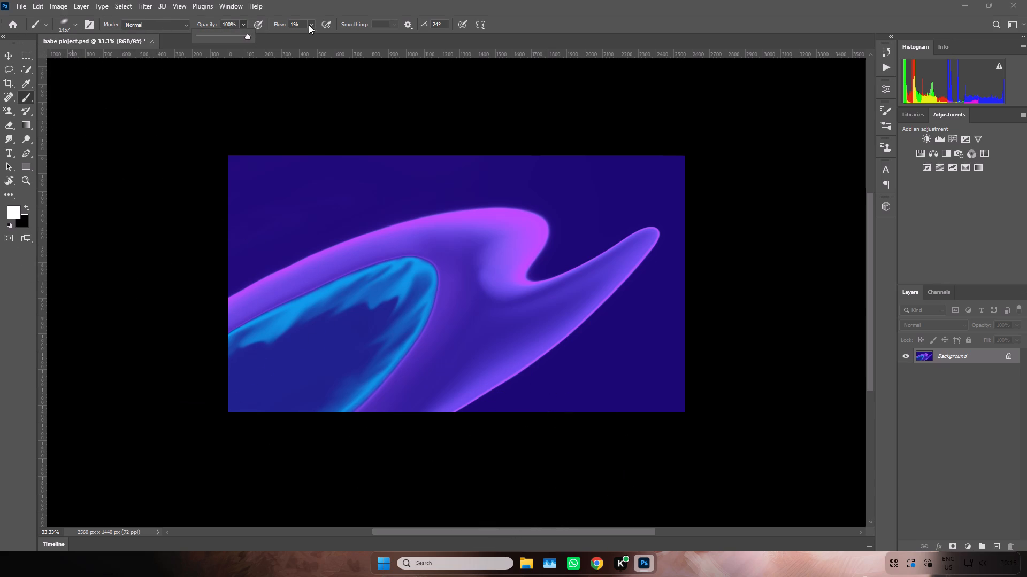
left_click(309, 24)
left_click(312, 36)
left_click_drag(281, 185, 281, 186)
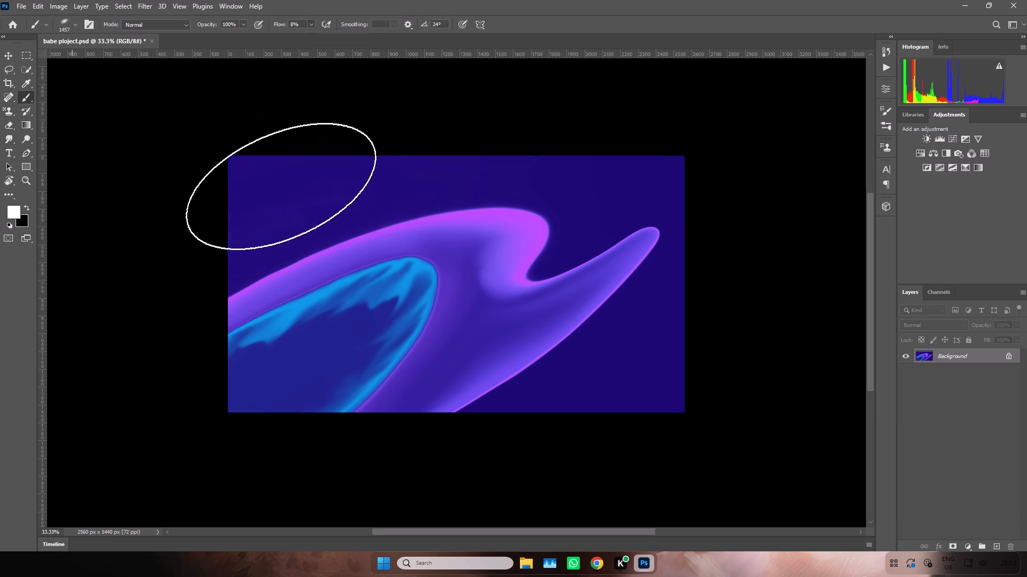
left_click_drag(281, 186, 686, 137)
left_click(688, 137)
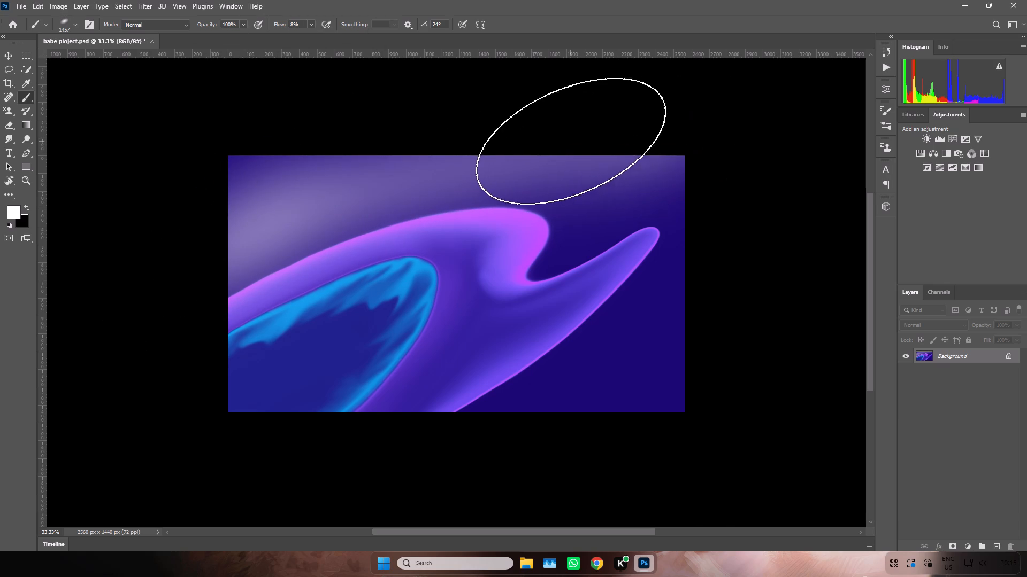
Airbrush white haze along the artwork's lower-right background, up past the long tip and across its upper-right area.
left_click_drag(583, 379, 468, 482)
left_click(461, 490)
left_click_drag(463, 488, 558, 399)
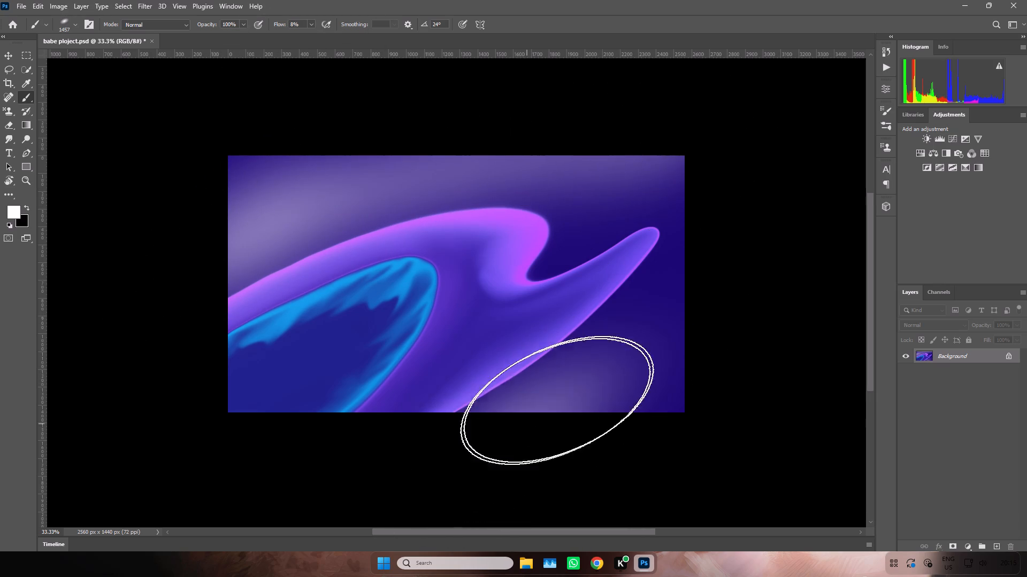
left_click_drag(558, 399, 667, 308)
left_click_drag(828, 149, 844, 132)
left_click_drag(691, 297, 761, 128)
left_click_drag(768, 110, 791, 45)
left_click_drag(600, 232, 777, 96)
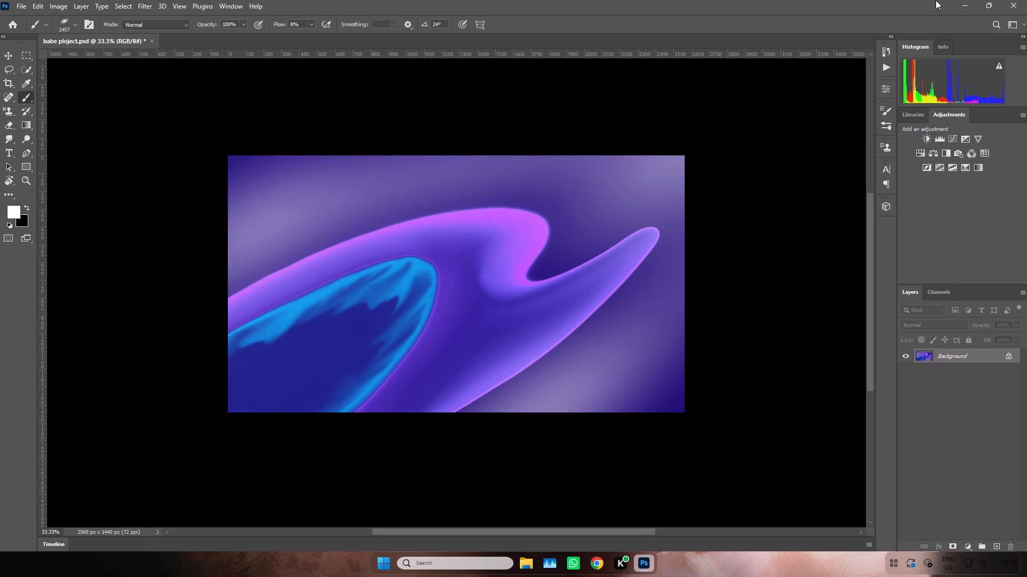
Airbrush white haze across the dark blue interior and over the artwork's lower-right and upper-left corners.
left_click_drag(327, 343, 55, 502)
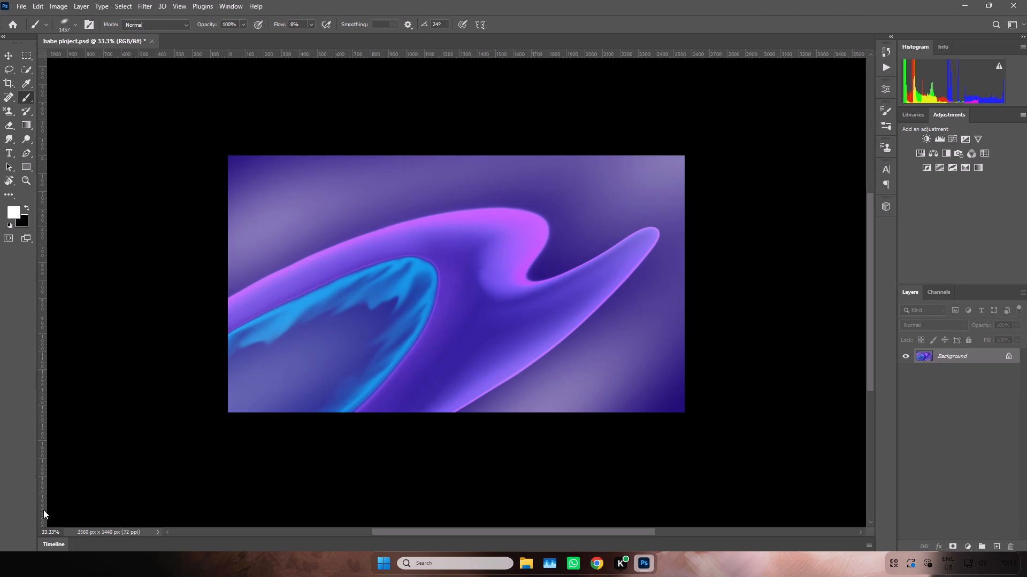
left_click_drag(645, 394, 754, 537)
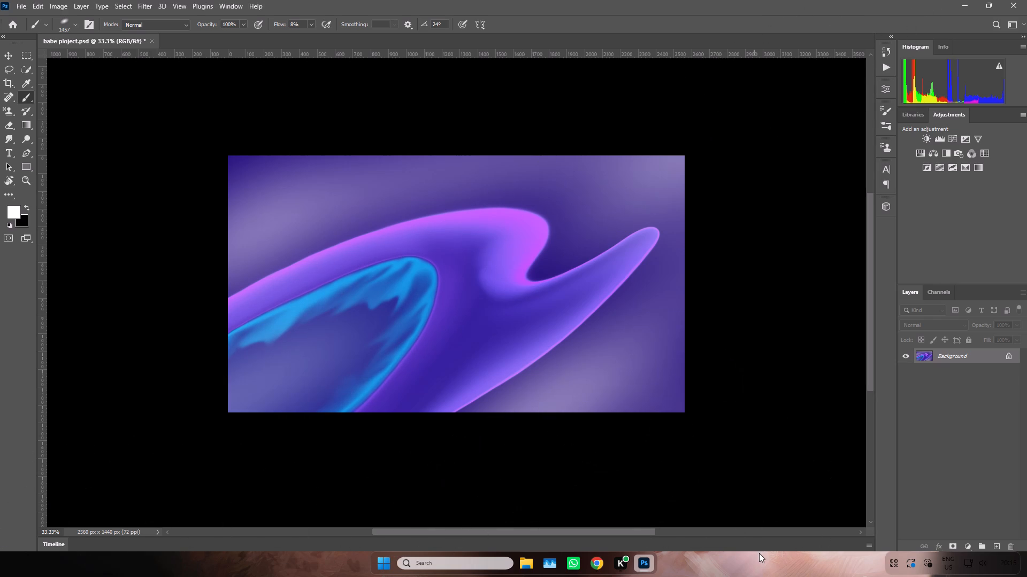
left_click_drag(285, 178, 202, 164)
left_click_drag(181, 163, 35, 161)
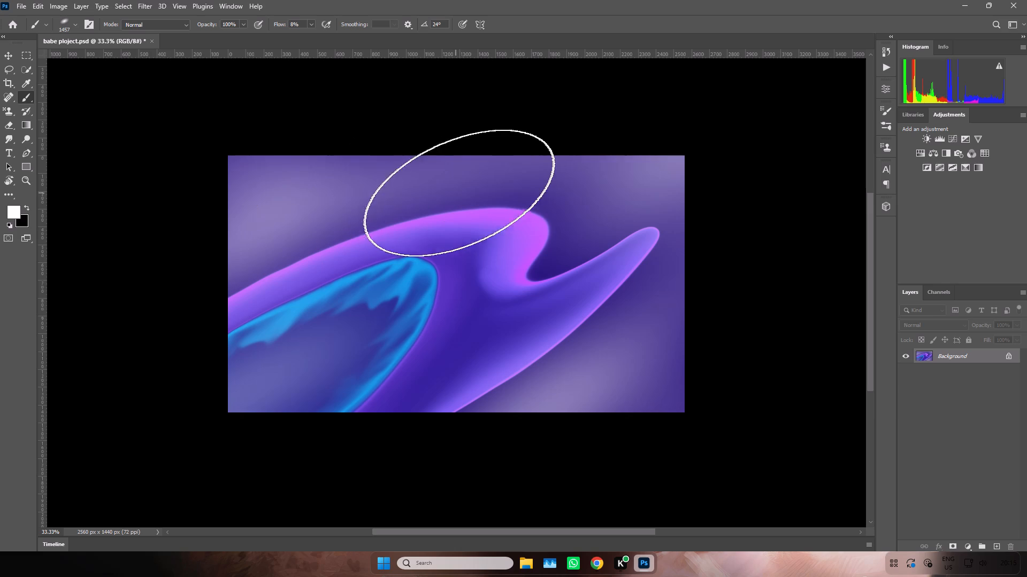
Set the brush flow to 2% and airbrush fainter haze from the notch between the tips out past the artwork's right edge.
left_click(313, 25)
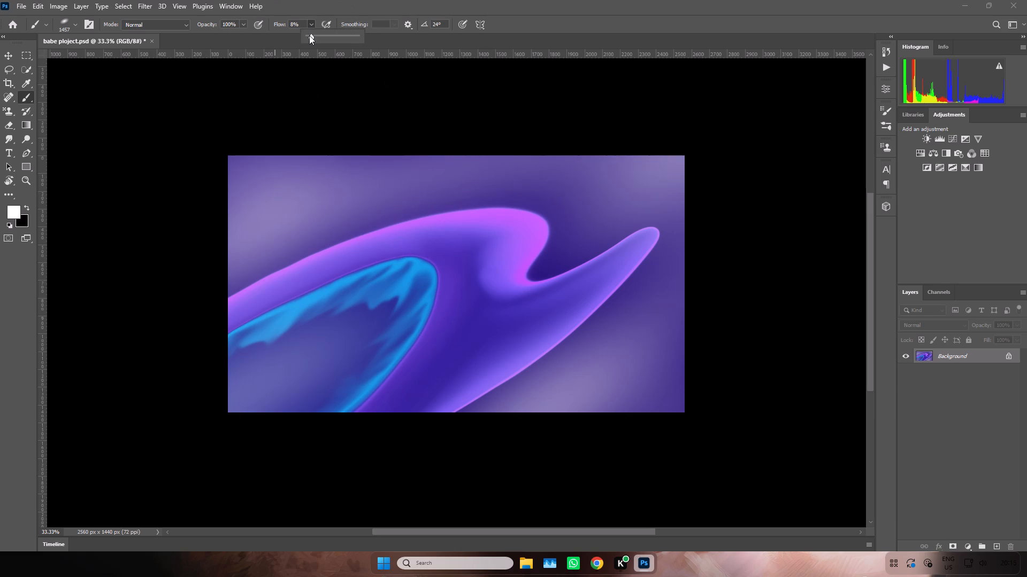
left_click(309, 35)
left_click(309, 36)
left_click(509, 211)
left_click_drag(513, 212, 523, 238)
left_click_drag(524, 248, 524, 261)
left_click(524, 261)
left_click_drag(532, 257, 815, 143)
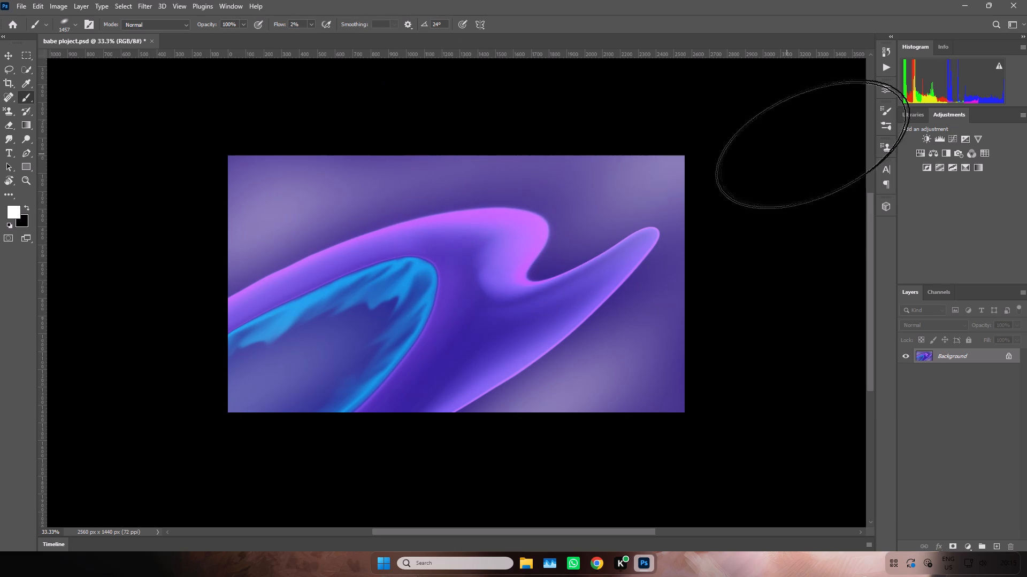
left_click_drag(815, 143, 770, 160)
left_click_drag(692, 264, 791, 100)
left_click_drag(801, 83, 860, 0)
Build up faint white haze over the artwork's upper-right corner, along its upper edge and diagonally past its lower-right corner.
left_click_drag(719, 149, 719, 149)
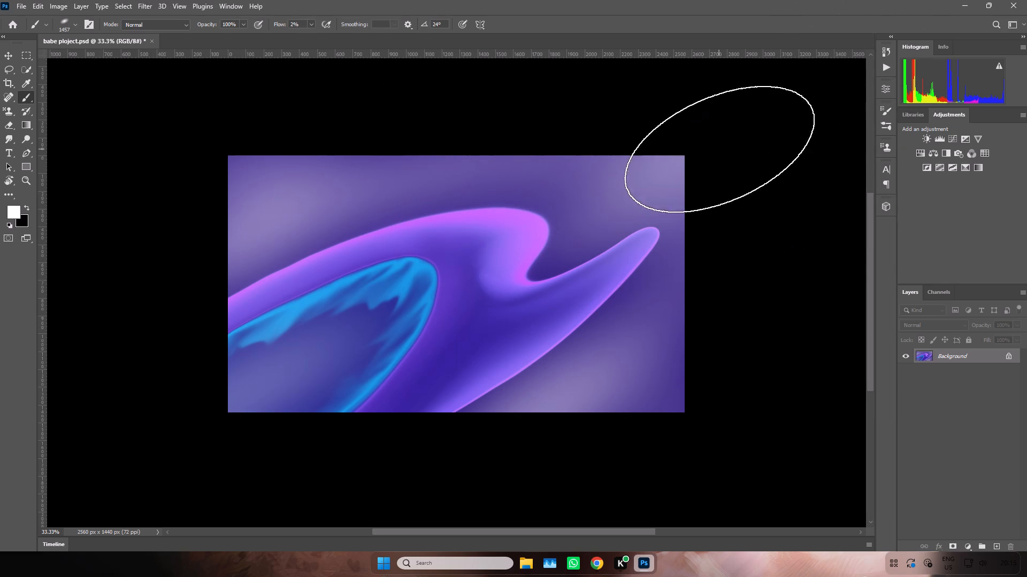
left_click_drag(719, 149, 881, 49)
left_click_drag(707, 128, 875, 44)
left_click_drag(523, 137, 957, 40)
left_click_drag(363, 143, 681, 63)
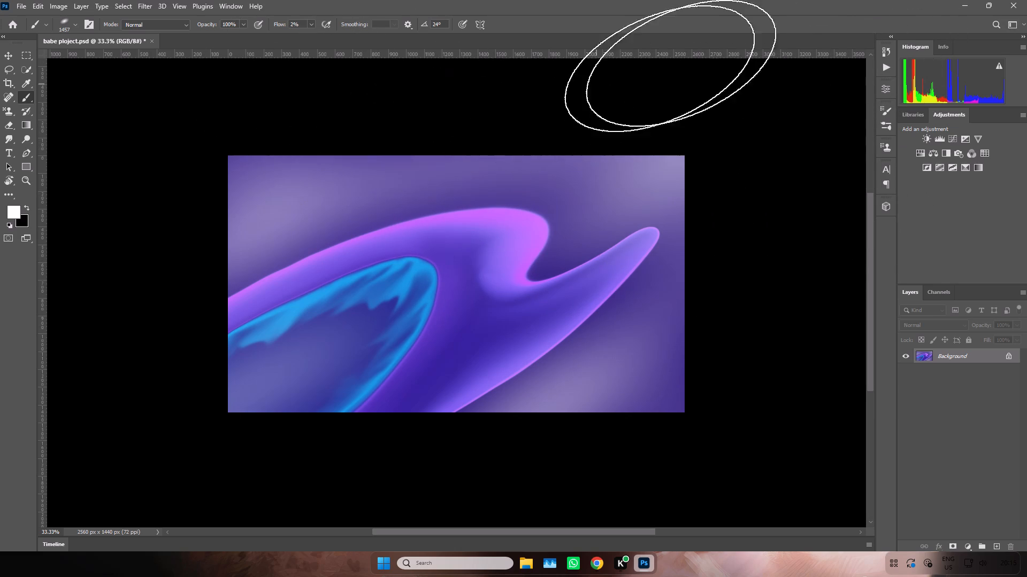
left_click_drag(681, 63, 784, 38)
left_click_drag(776, 280, 472, 558)
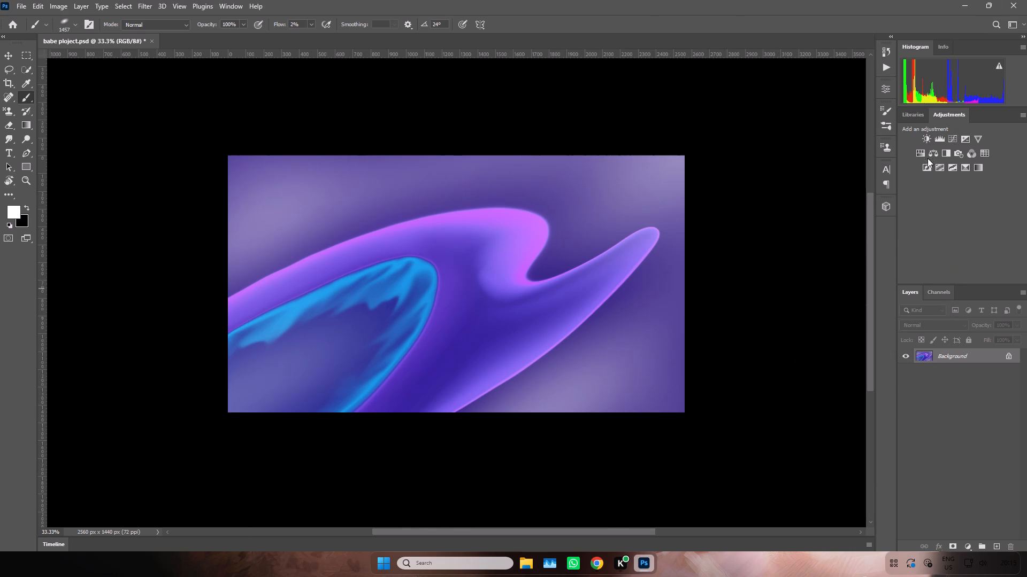
Add a Brightness/Contrast adjustment layer above the Background layer and set its contrast to 84.
left_click(928, 141)
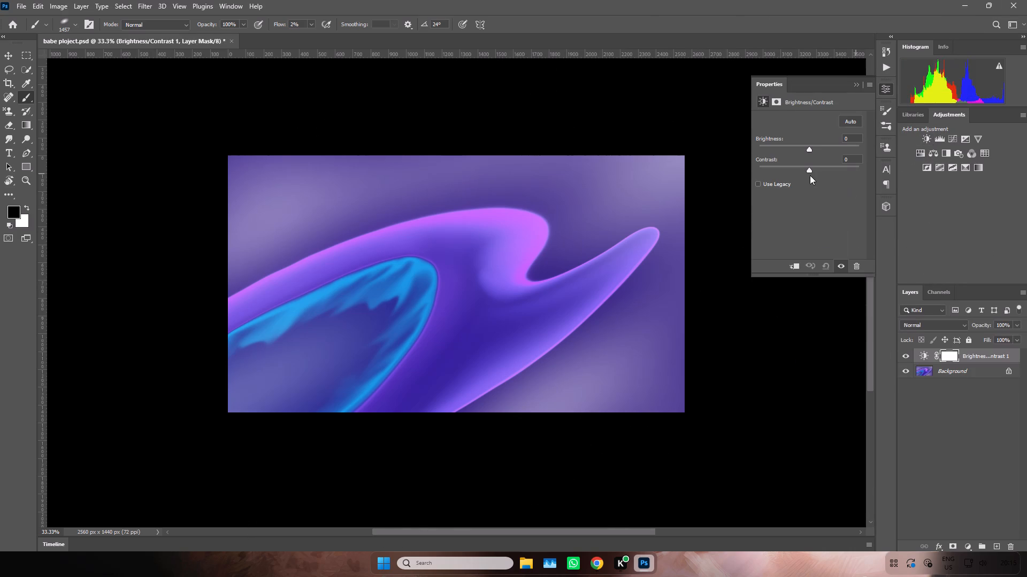
left_click_drag(809, 169, 863, 167)
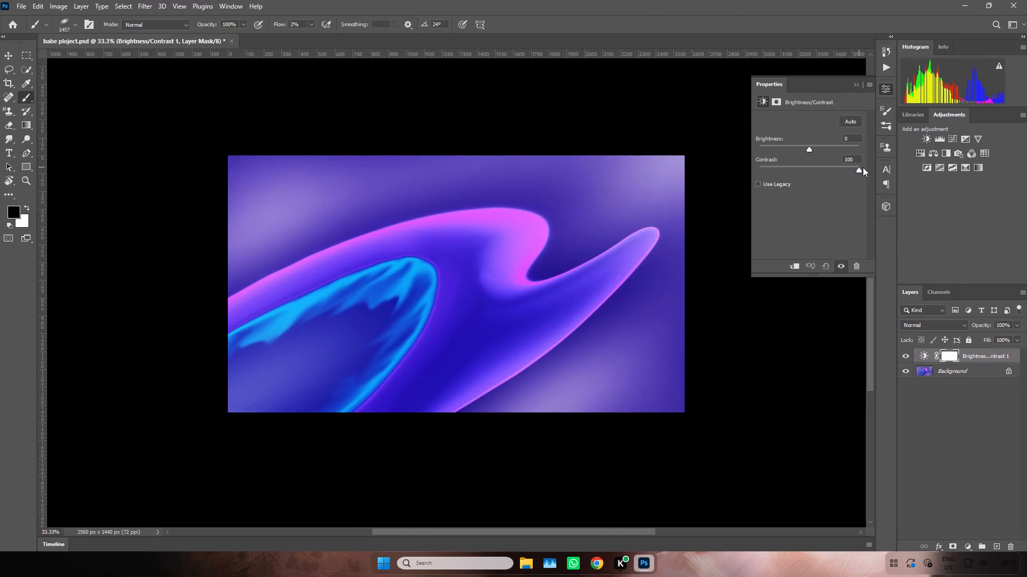
left_click_drag(863, 167, 845, 169)
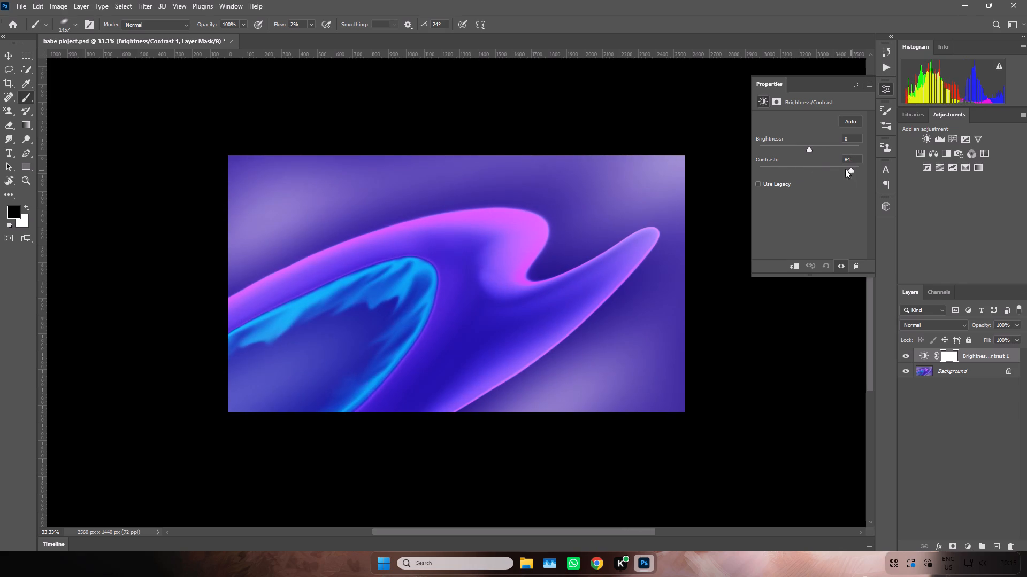
left_click_drag(845, 169, 851, 171)
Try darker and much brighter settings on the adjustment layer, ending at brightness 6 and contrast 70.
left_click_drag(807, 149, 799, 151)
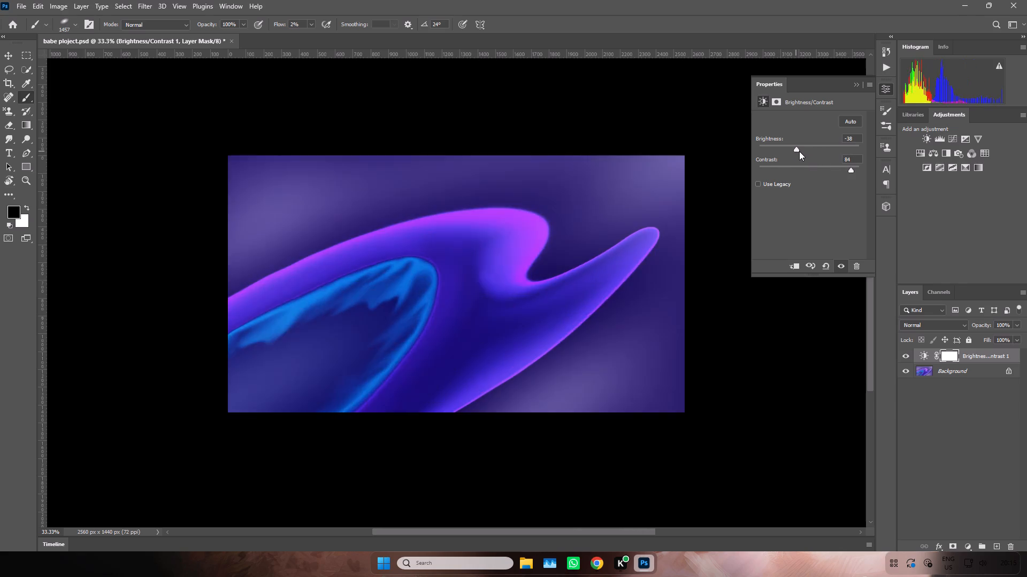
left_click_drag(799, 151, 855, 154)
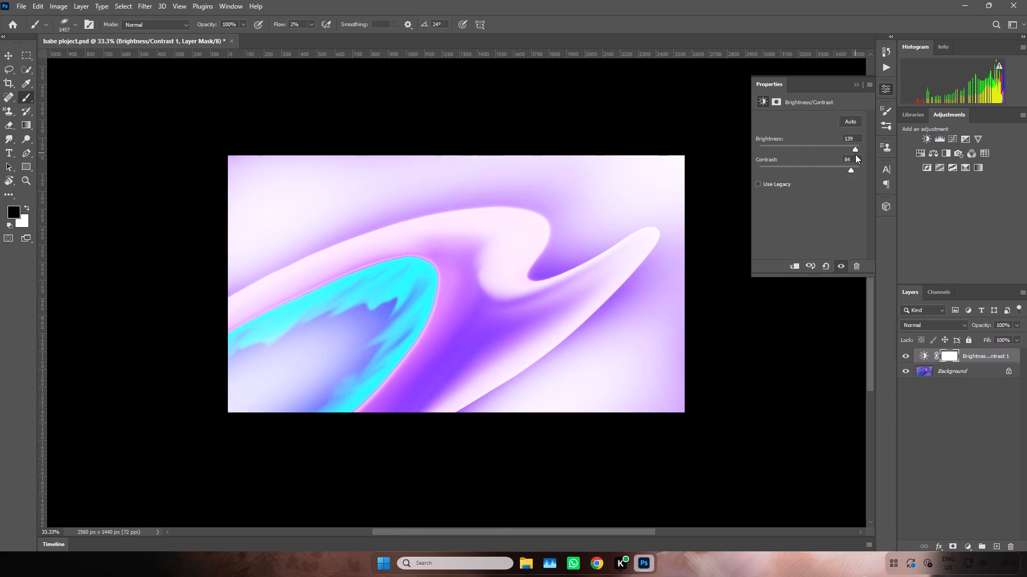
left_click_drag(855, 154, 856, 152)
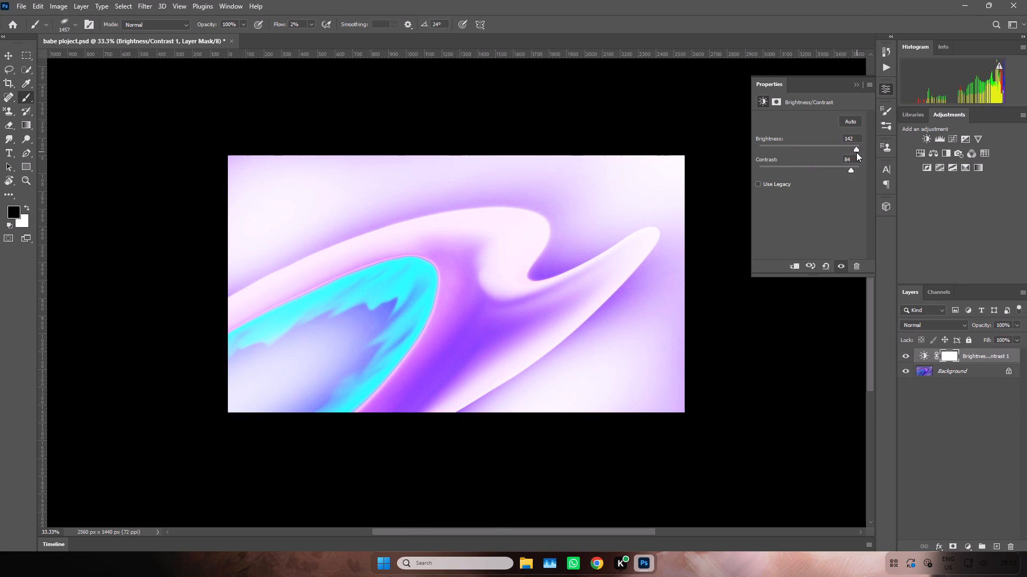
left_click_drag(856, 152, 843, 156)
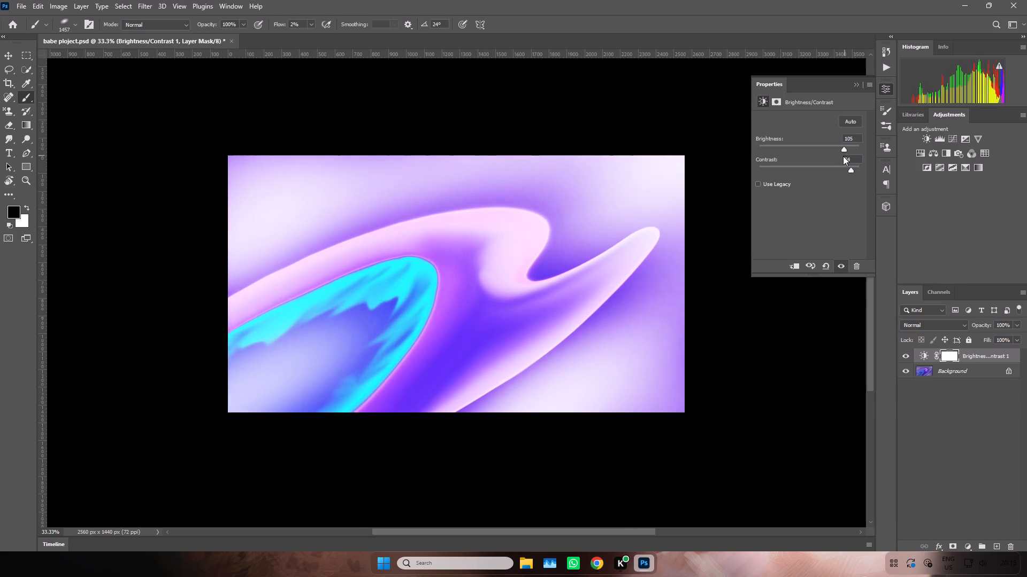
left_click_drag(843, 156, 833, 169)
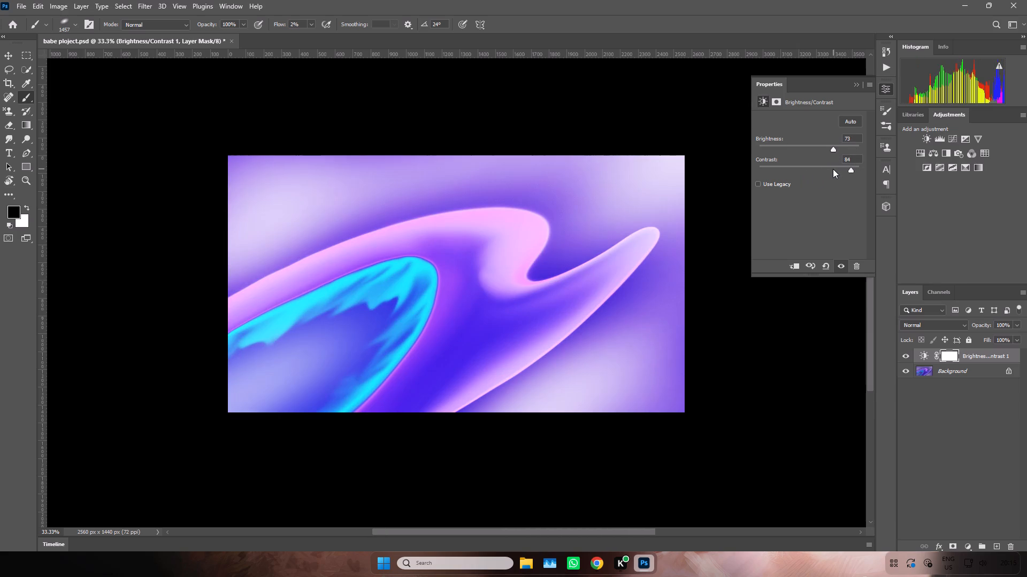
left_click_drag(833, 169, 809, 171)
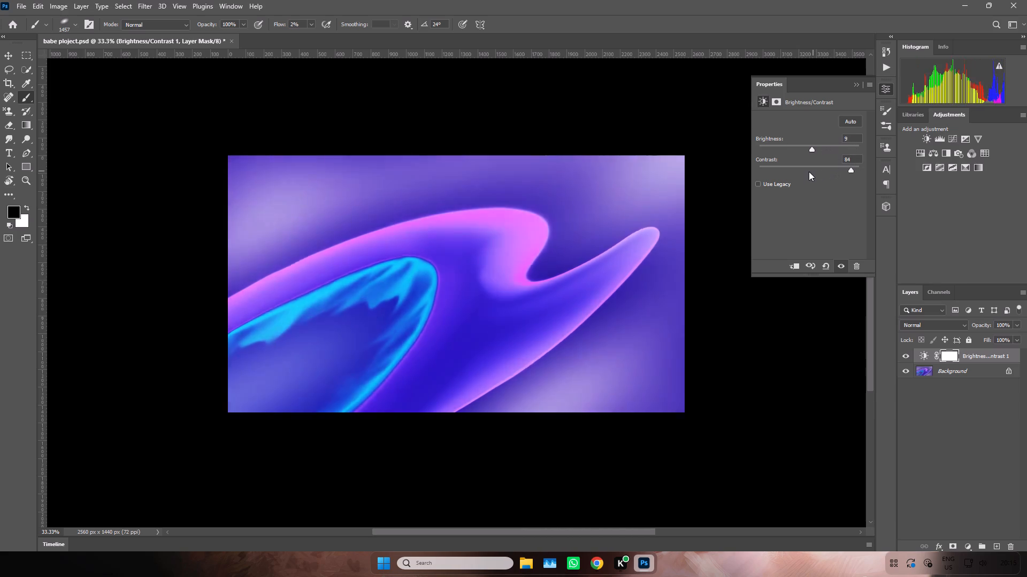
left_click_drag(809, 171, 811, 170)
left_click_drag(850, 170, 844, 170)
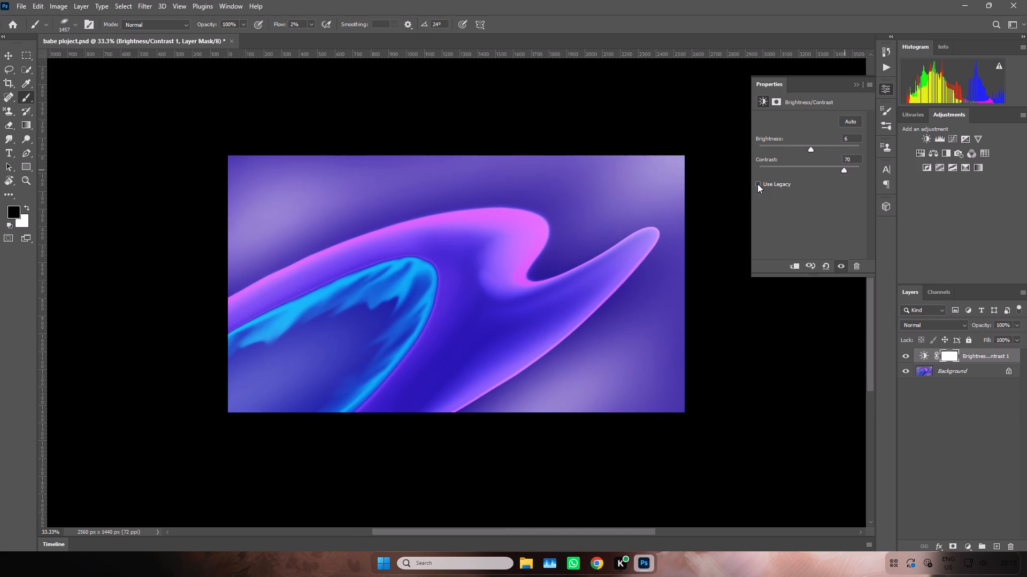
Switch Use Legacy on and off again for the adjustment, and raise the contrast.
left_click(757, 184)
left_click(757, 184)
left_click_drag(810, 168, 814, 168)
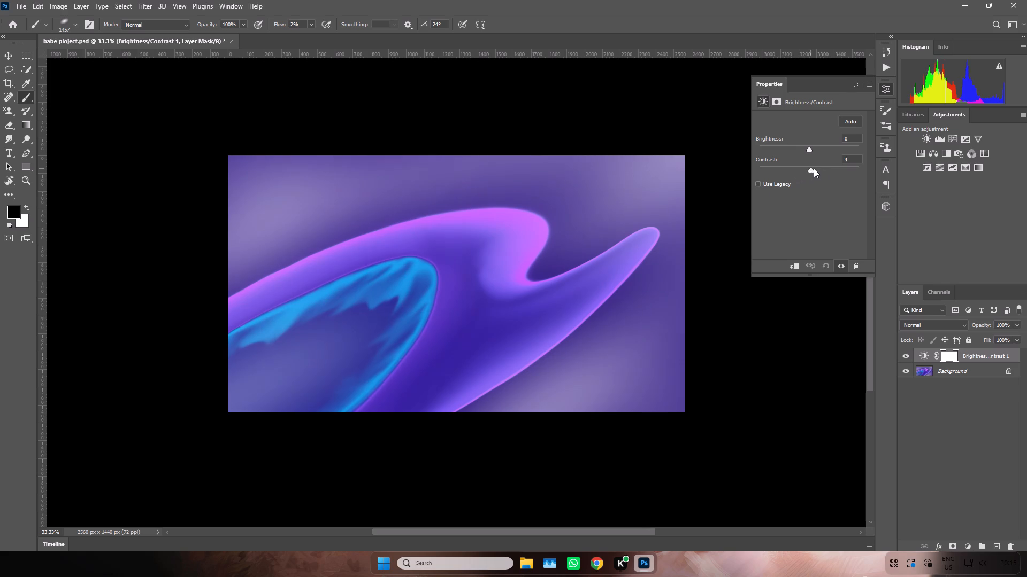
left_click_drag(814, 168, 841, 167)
Apply the automatic Brightness/Contrast correction and fine-tune it to brightness 10 and contrast 67.
left_click(853, 123)
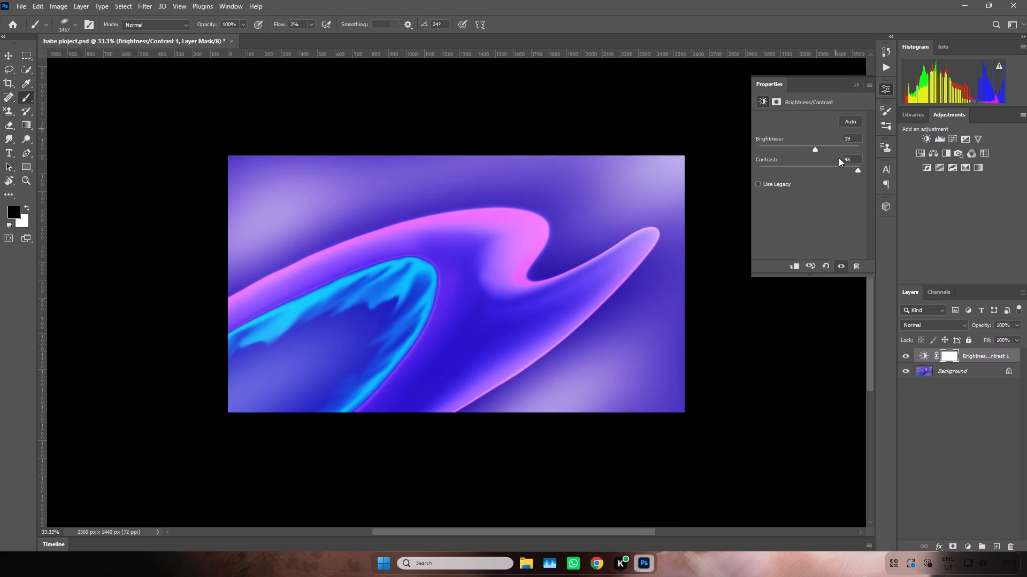
left_click_drag(858, 169, 826, 173)
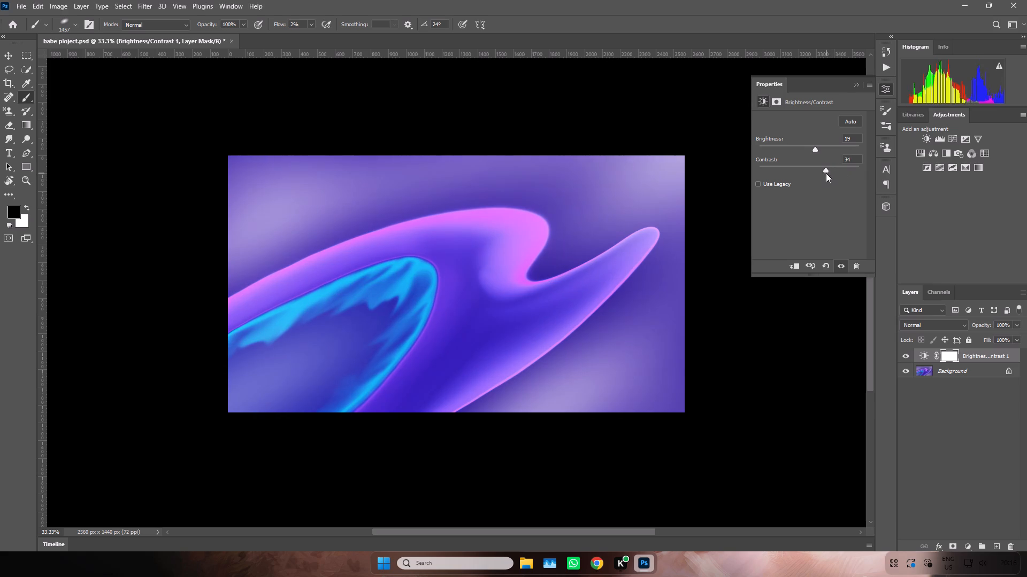
left_click_drag(826, 173, 773, 176)
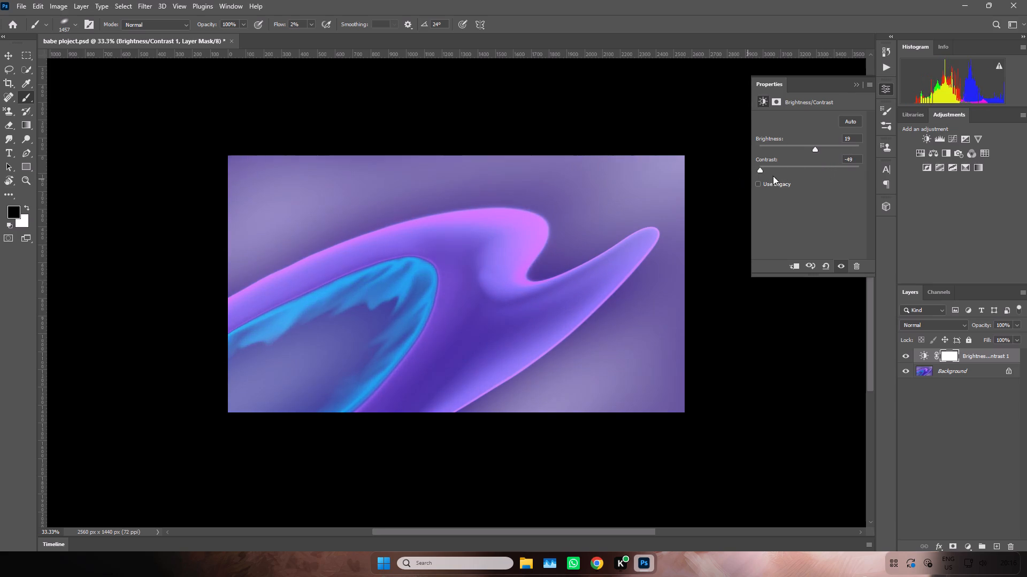
left_click_drag(773, 176, 828, 168)
left_click(817, 148)
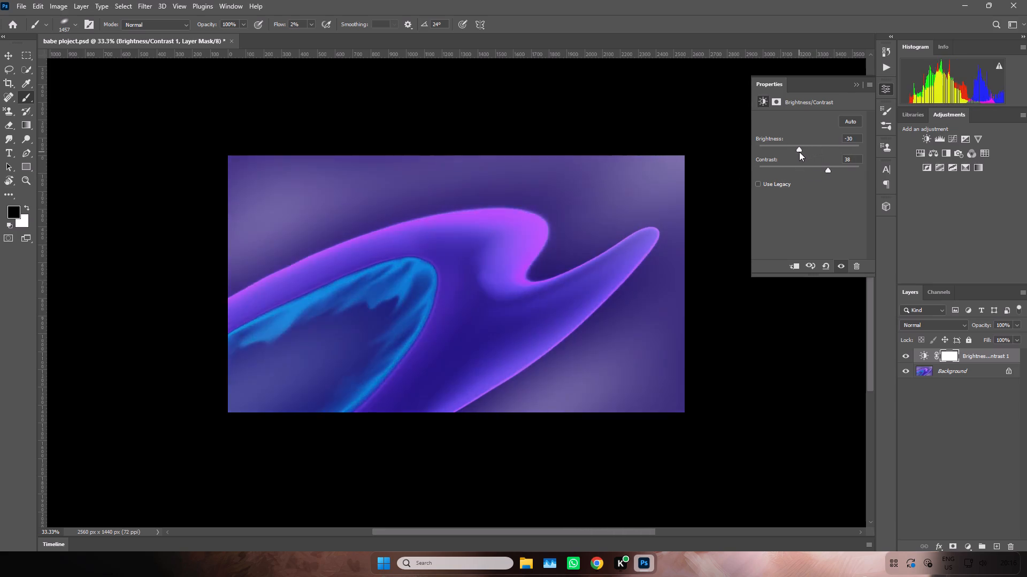
left_click_drag(829, 170, 842, 168)
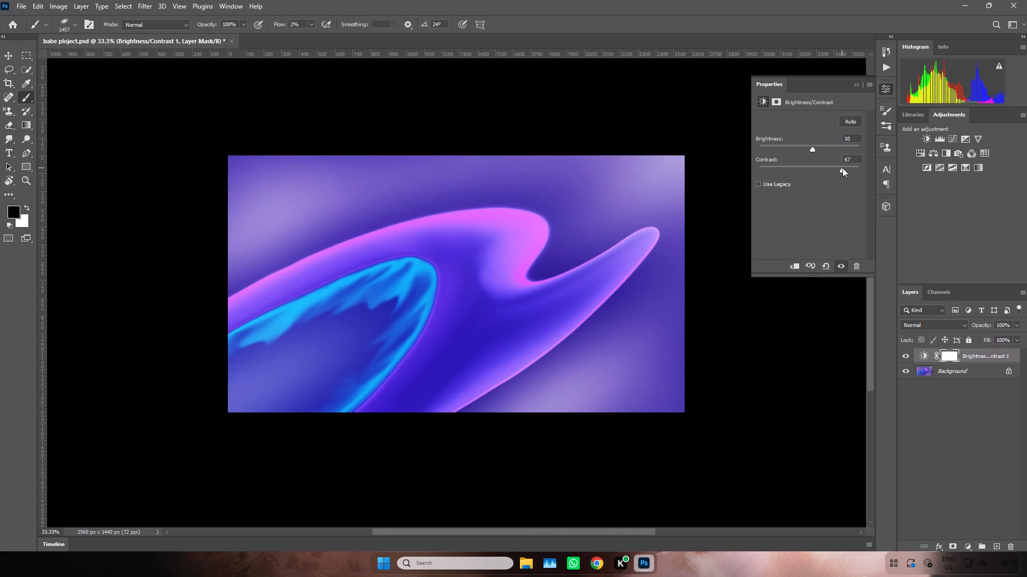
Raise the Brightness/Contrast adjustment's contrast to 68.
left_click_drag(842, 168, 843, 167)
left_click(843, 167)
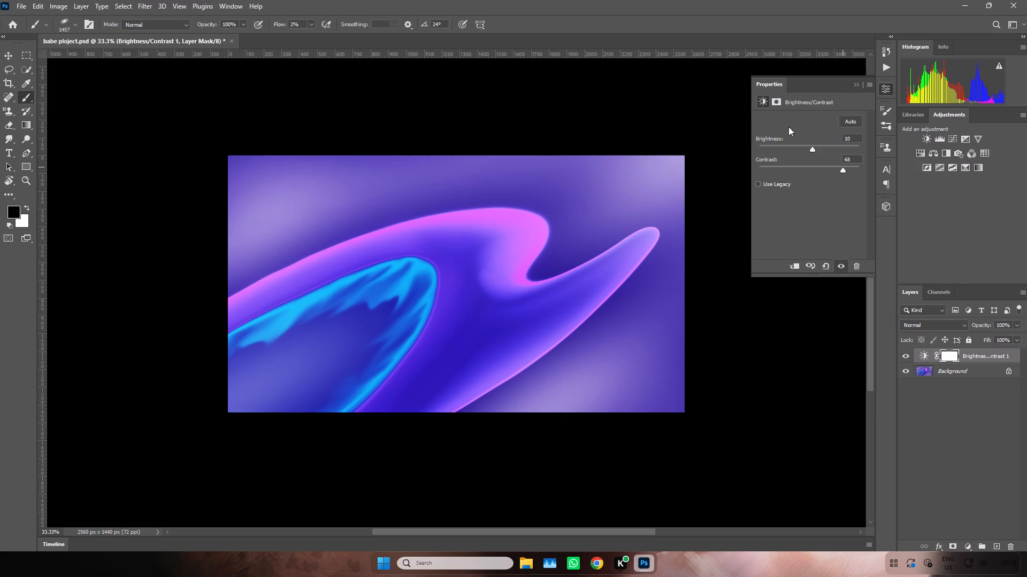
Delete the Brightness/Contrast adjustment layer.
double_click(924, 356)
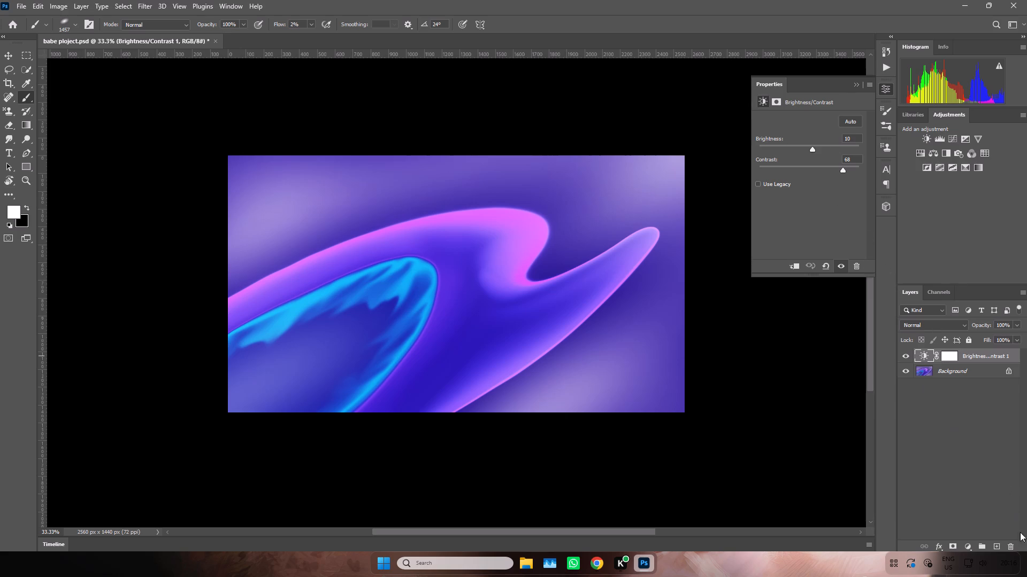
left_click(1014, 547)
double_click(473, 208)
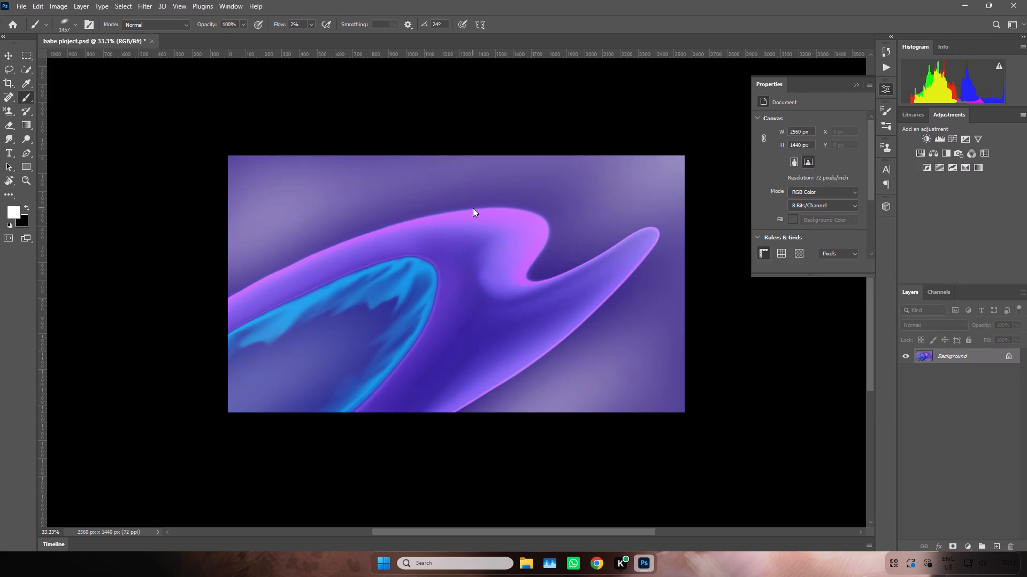
Undo the layer deletion, the Brightness/Contrast adjustment and all the white airbrush haze strokes, back to the artwork without haze.
key("ctrl+z")
key("ctrl+z")
key("ctrl+z")
key("ctrl+z")
key("ctrl+z")
key("ctrl+z")
key("ctrl+z")
key("ctrl+z")
key("ctrl+z")
key("ctrl+z")
key("ctrl+z")
key("ctrl+z")
key("ctrl+z")
key("ctrl+z")
key("ctrl+z")
key("ctrl+z")
key("ctrl+z")
key("ctrl+z")
key("ctrl+z")
key("ctrl+z")
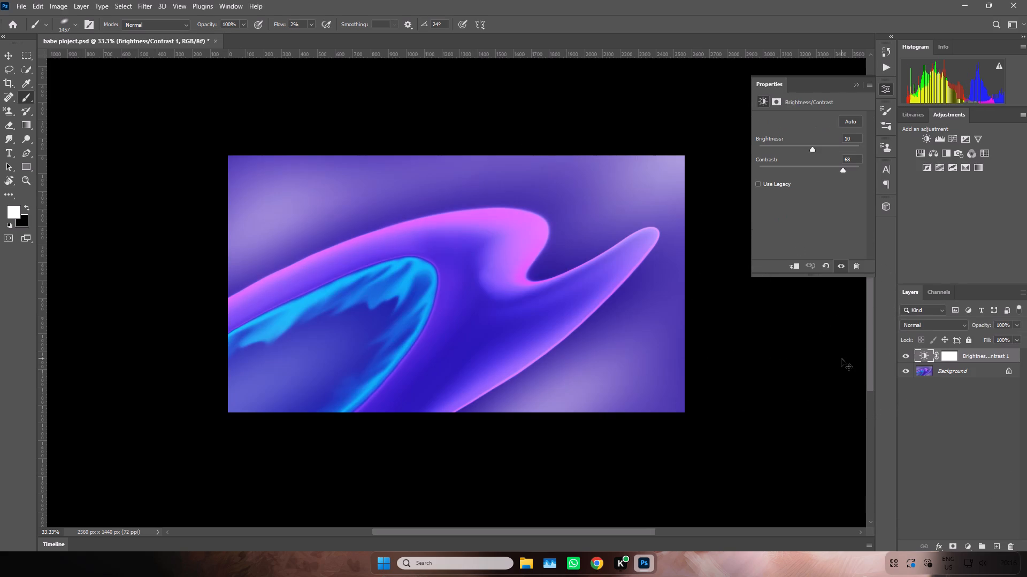
key("ctrl+z")
key("ctrl+z")
key("ctrl+z")
key("ctrl+z")
key("ctrl+z")
key("ctrl+z")
key("ctrl+z")
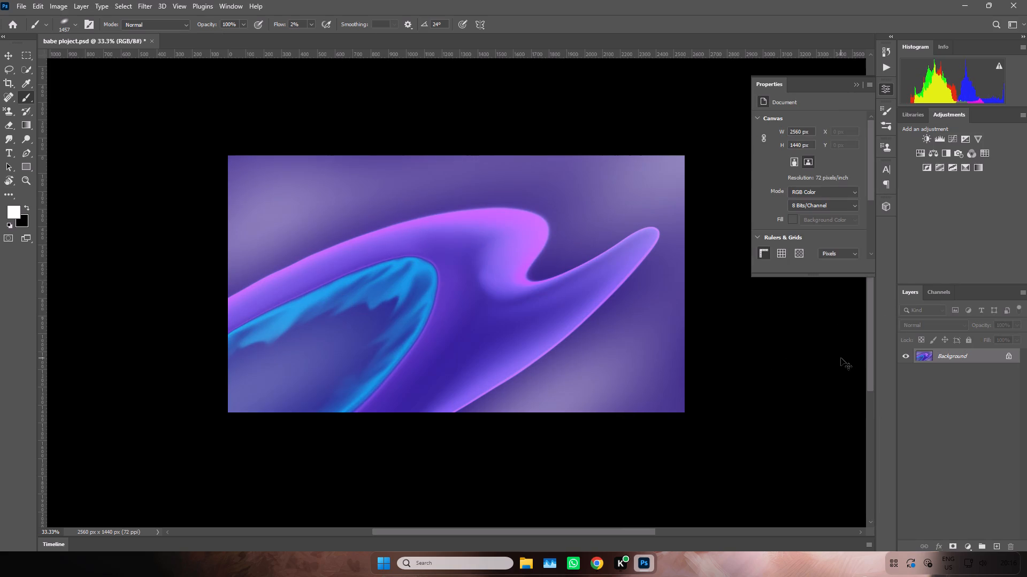
key("ctrl+z")
key("ctrl+z")
key("ctrl+z")
key("ctrl+z")
key("ctrl+z")
key("ctrl+z")
key("ctrl+z")
key("ctrl+z")
key("ctrl+z")
key("ctrl+z")
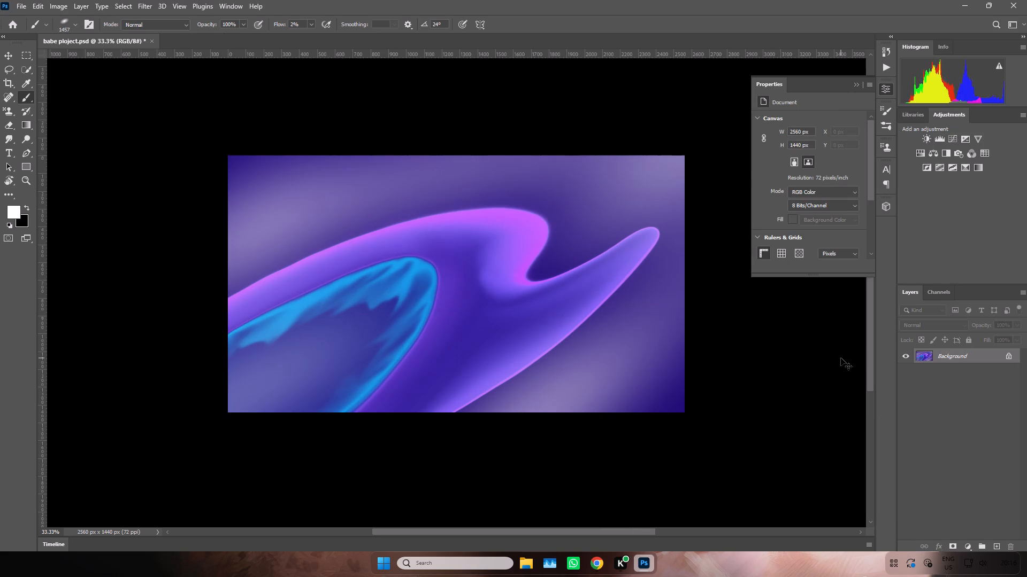
key("ctrl+z")
key("ctrl+z")
key("ctrl+z")
key("ctrl+z")
key("ctrl+z")
key("ctrl+z")
key("ctrl+z")
key("ctrl+z")
key("ctrl+z")
key("ctrl+z")
key("ctrl+z")
key("ctrl+z")
key("ctrl+z")
key("ctrl+z")
key("ctrl+z")
key("ctrl+z")
key("ctrl+z")
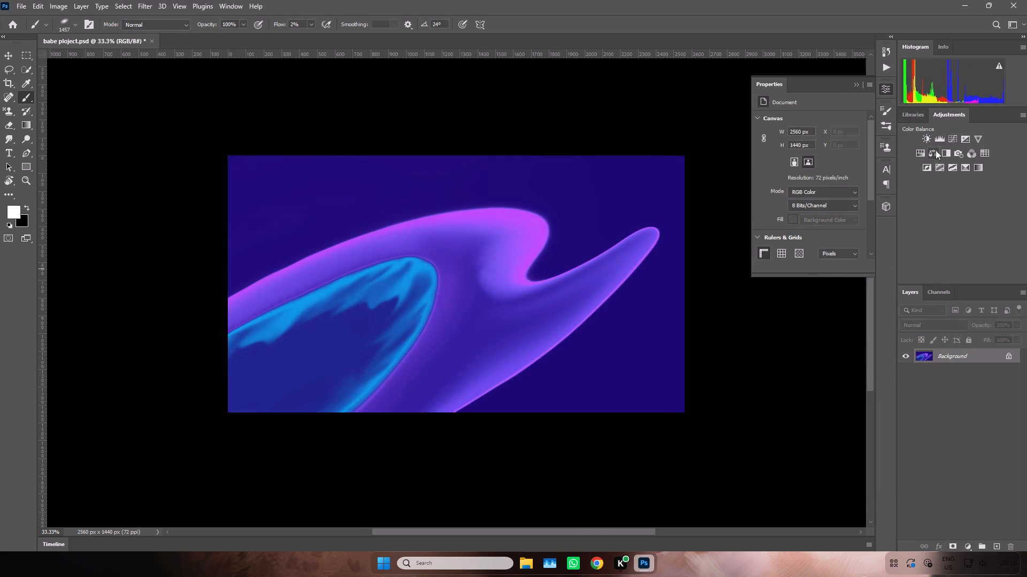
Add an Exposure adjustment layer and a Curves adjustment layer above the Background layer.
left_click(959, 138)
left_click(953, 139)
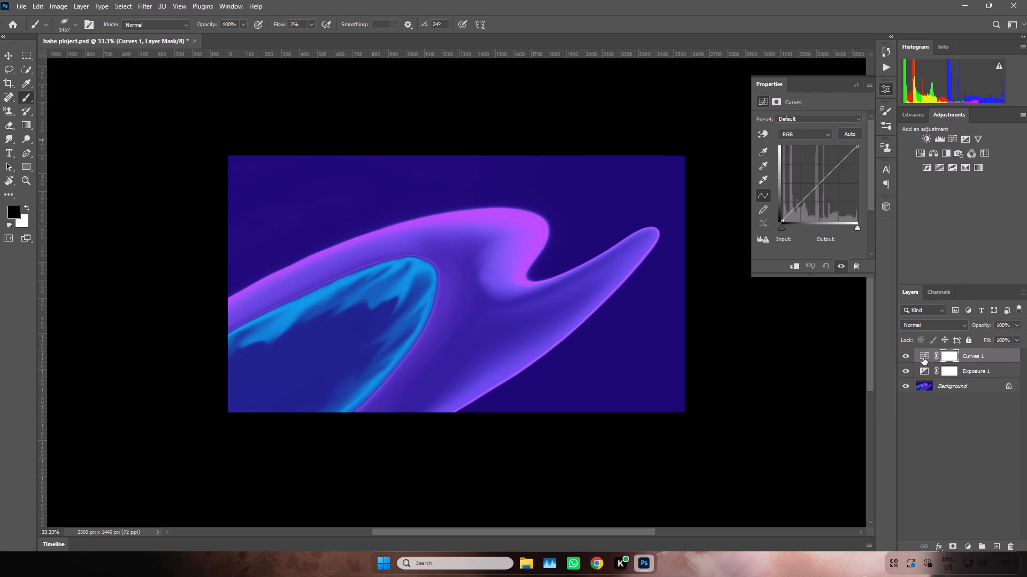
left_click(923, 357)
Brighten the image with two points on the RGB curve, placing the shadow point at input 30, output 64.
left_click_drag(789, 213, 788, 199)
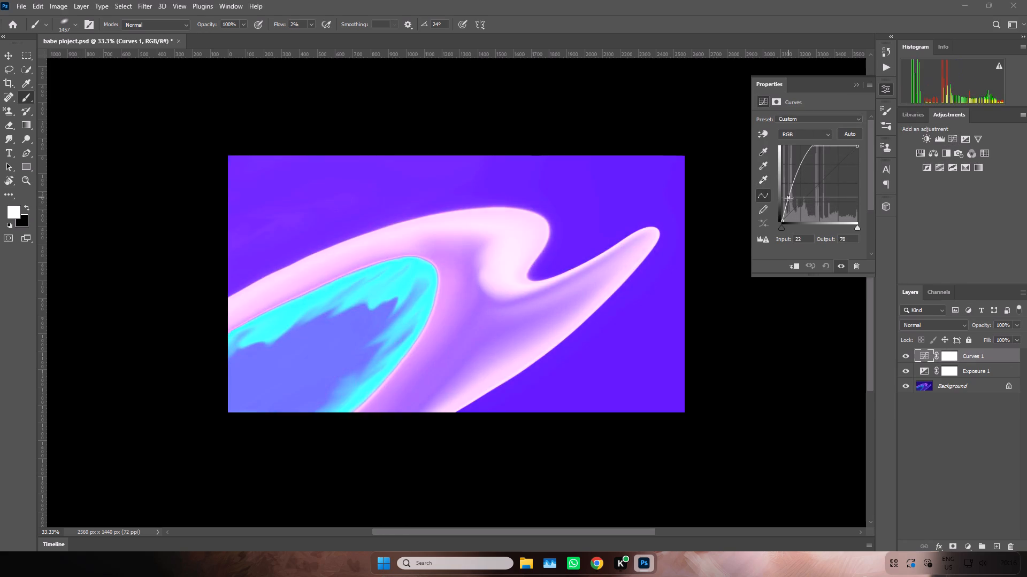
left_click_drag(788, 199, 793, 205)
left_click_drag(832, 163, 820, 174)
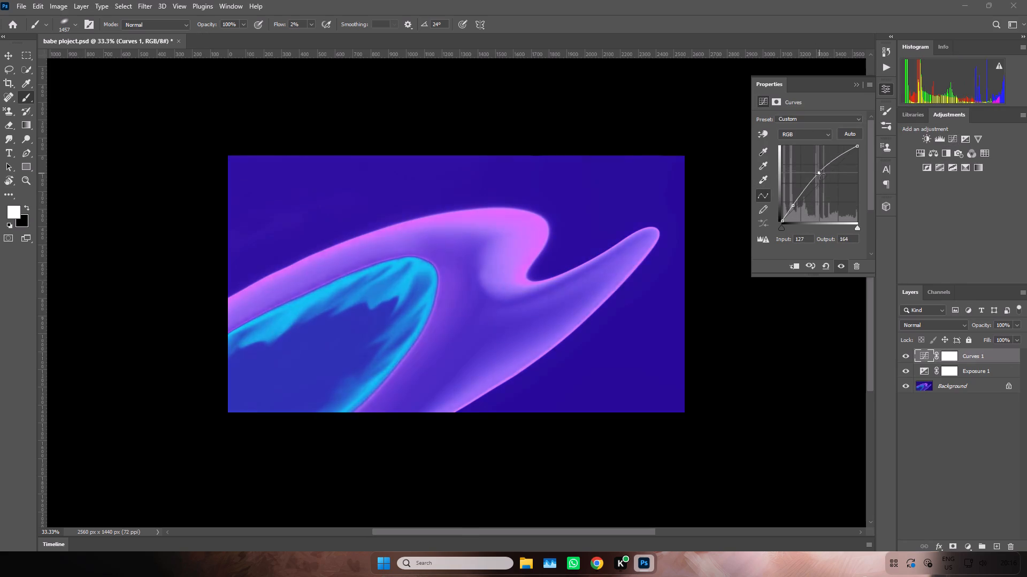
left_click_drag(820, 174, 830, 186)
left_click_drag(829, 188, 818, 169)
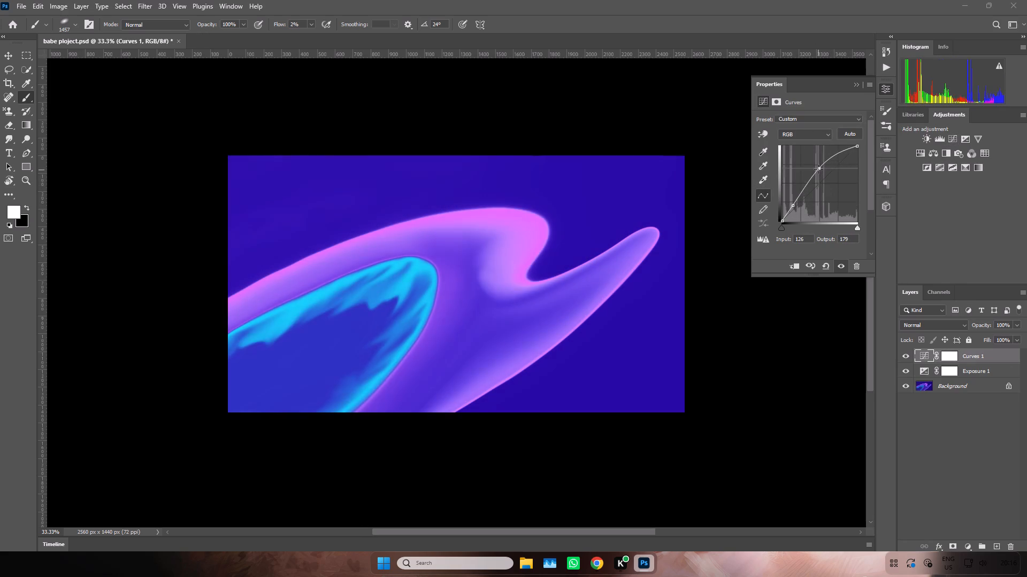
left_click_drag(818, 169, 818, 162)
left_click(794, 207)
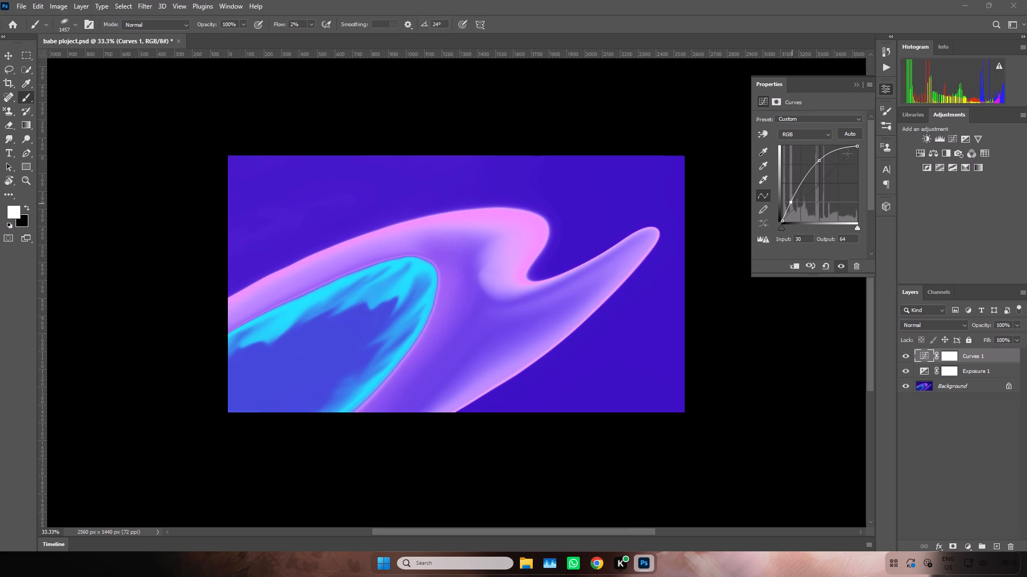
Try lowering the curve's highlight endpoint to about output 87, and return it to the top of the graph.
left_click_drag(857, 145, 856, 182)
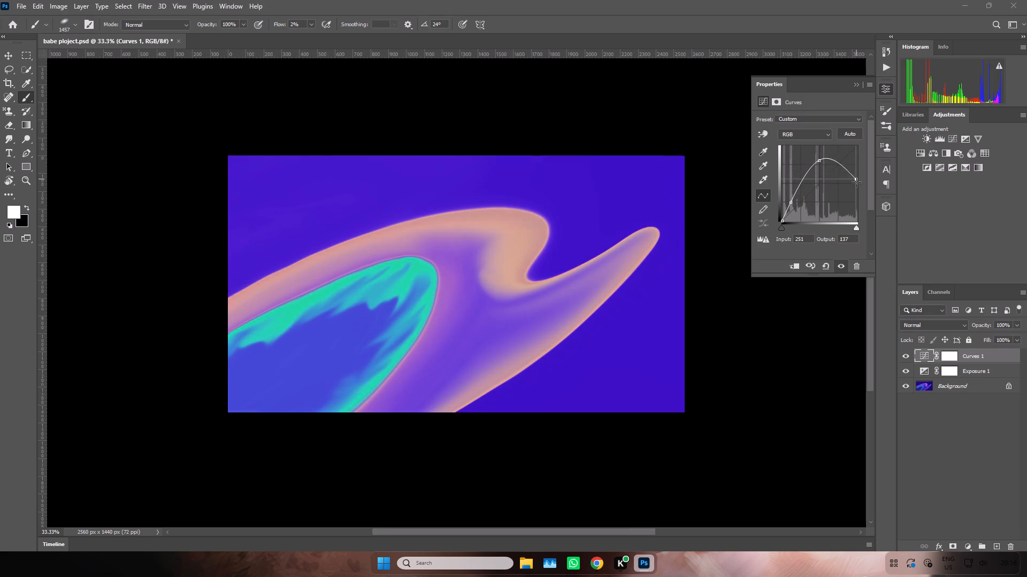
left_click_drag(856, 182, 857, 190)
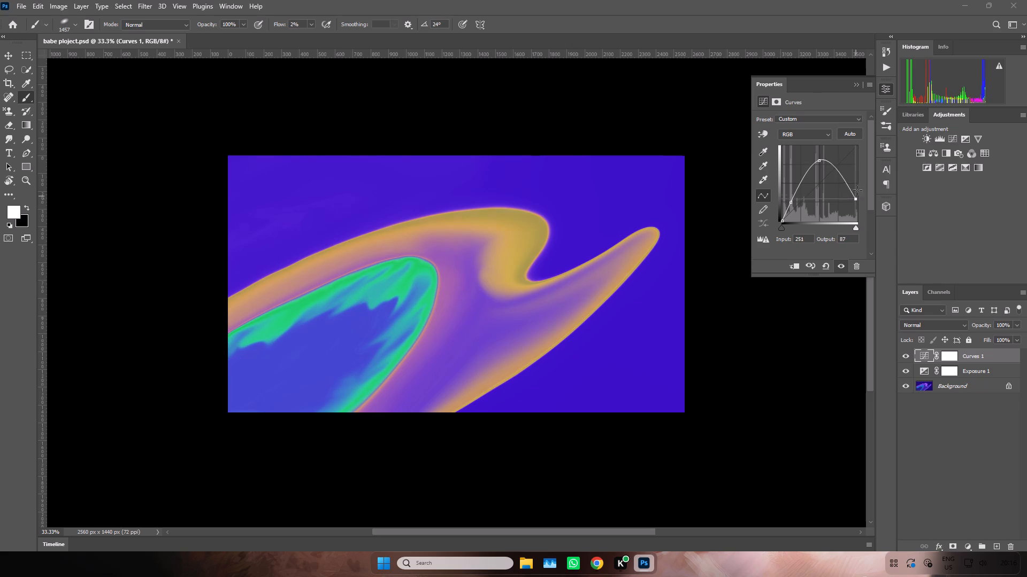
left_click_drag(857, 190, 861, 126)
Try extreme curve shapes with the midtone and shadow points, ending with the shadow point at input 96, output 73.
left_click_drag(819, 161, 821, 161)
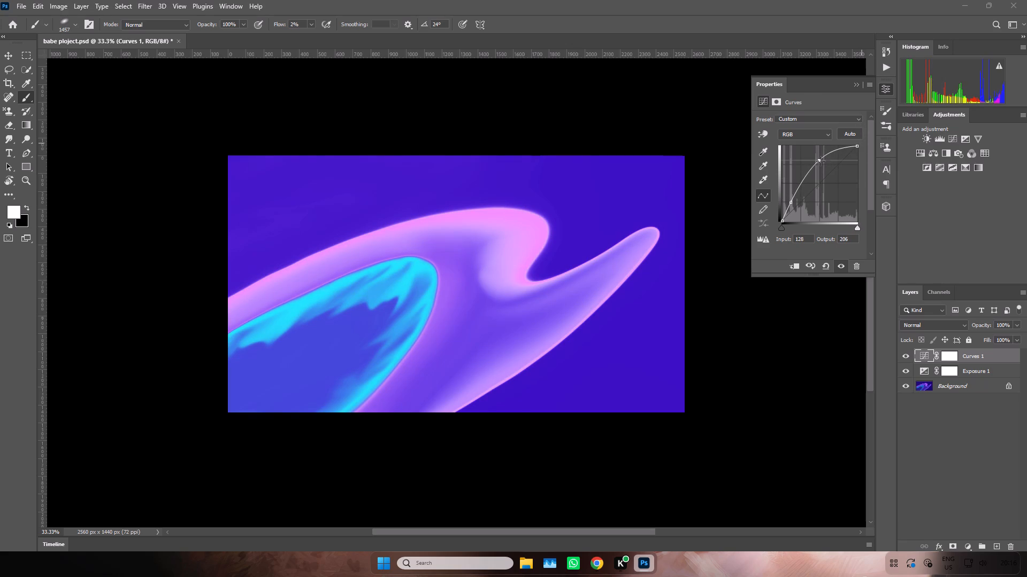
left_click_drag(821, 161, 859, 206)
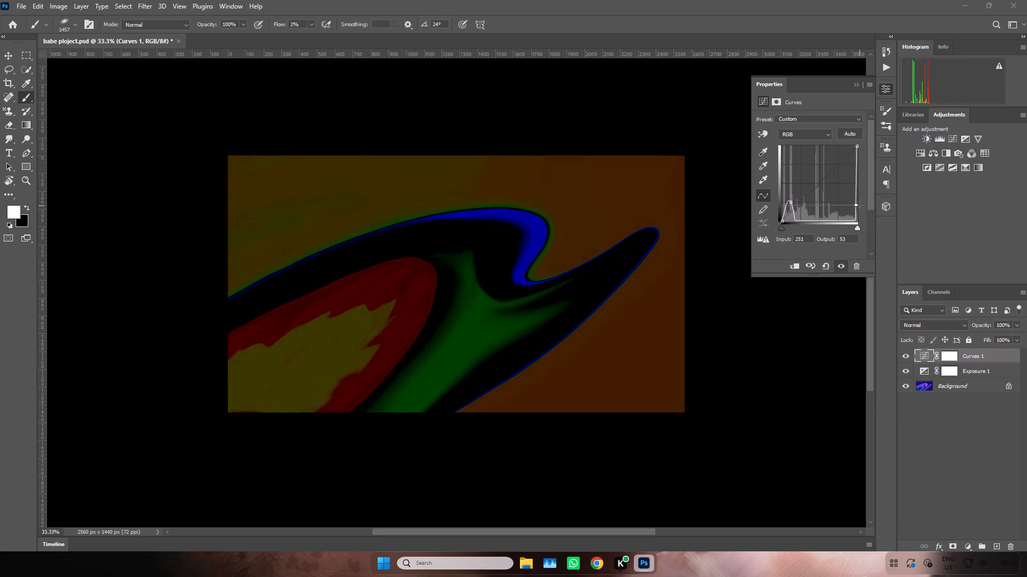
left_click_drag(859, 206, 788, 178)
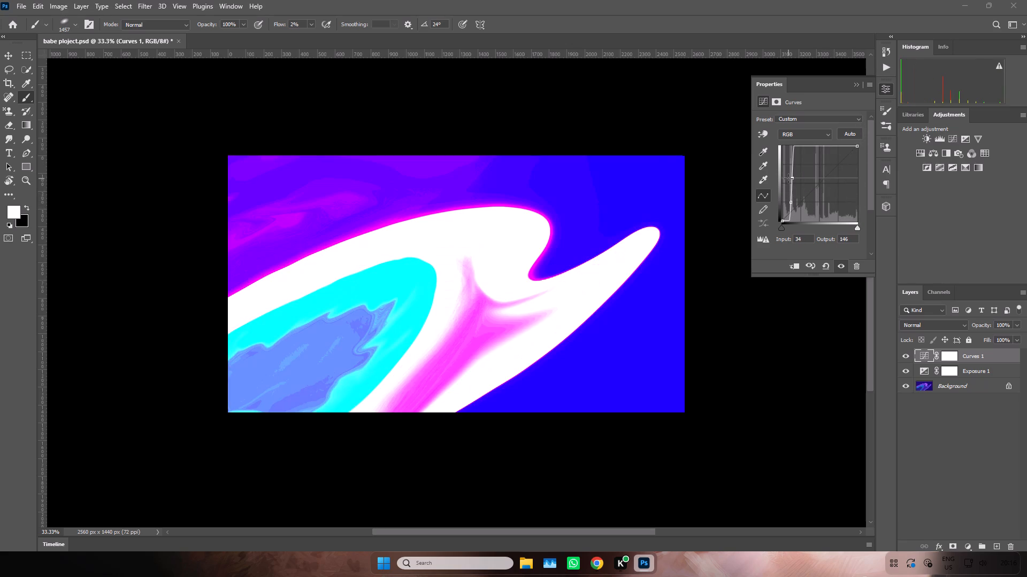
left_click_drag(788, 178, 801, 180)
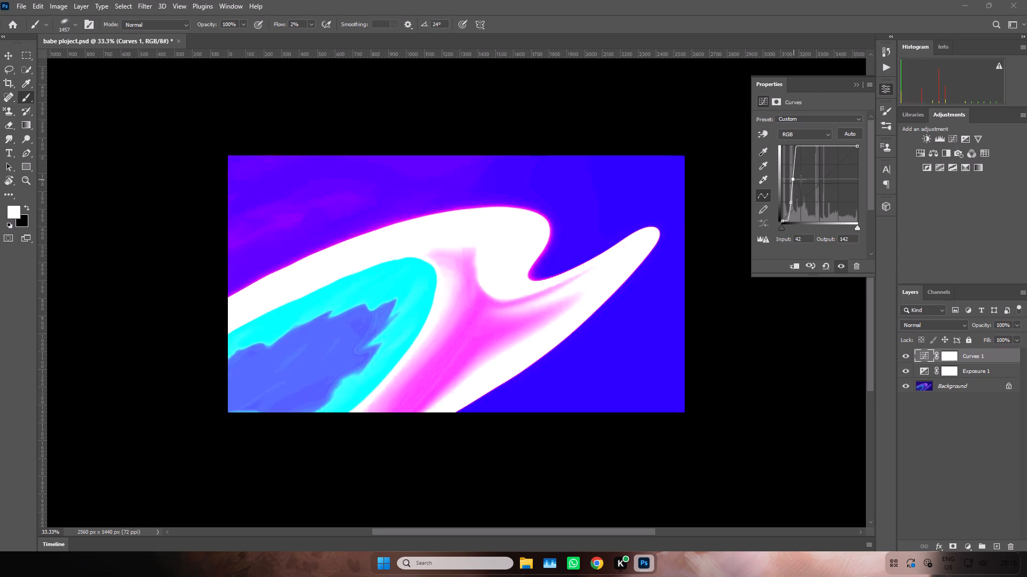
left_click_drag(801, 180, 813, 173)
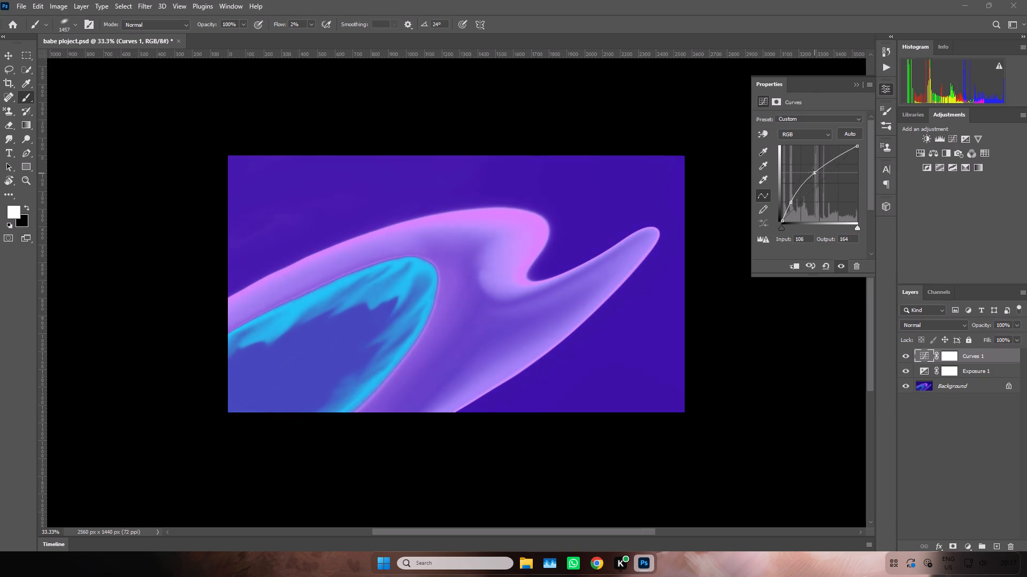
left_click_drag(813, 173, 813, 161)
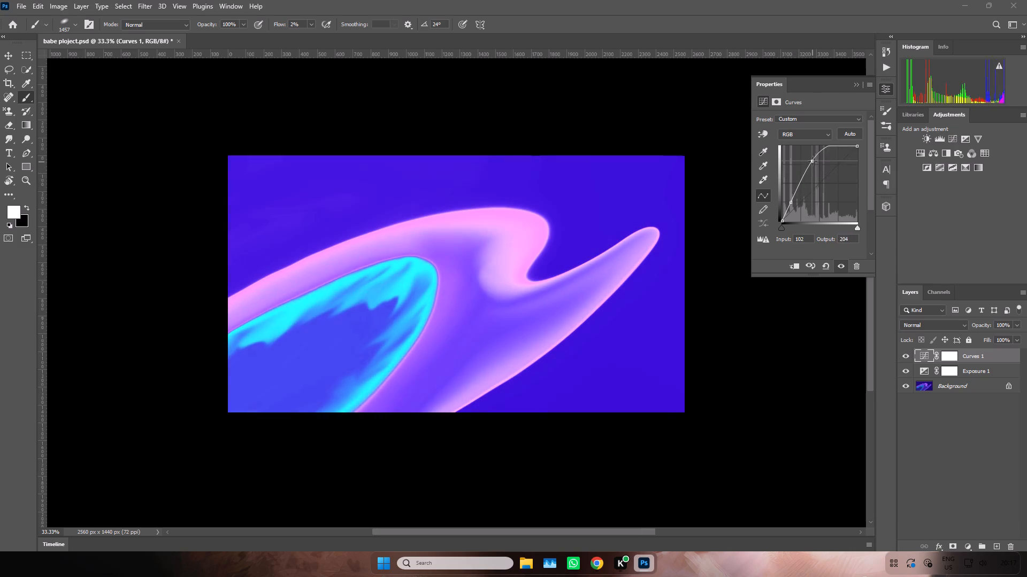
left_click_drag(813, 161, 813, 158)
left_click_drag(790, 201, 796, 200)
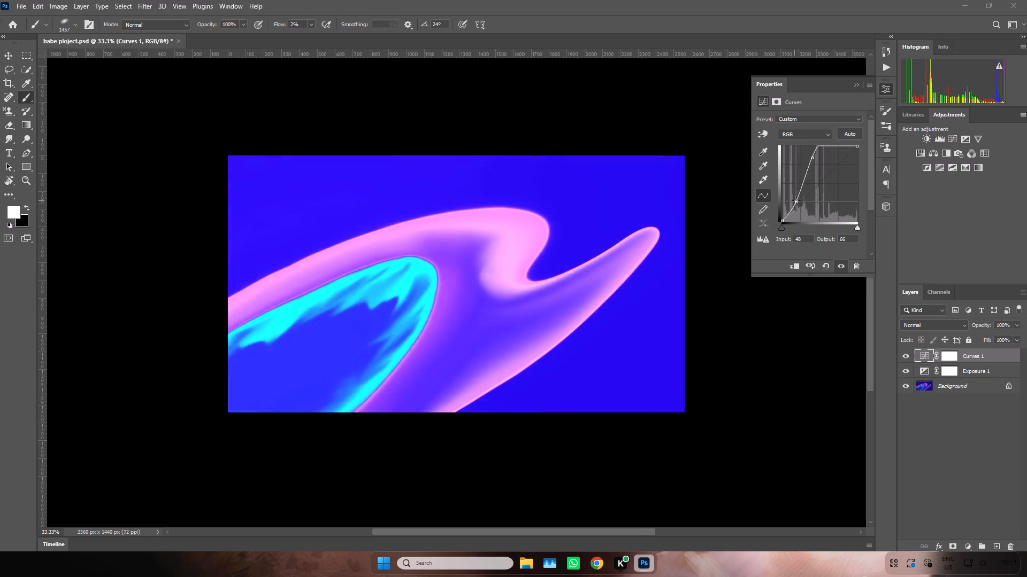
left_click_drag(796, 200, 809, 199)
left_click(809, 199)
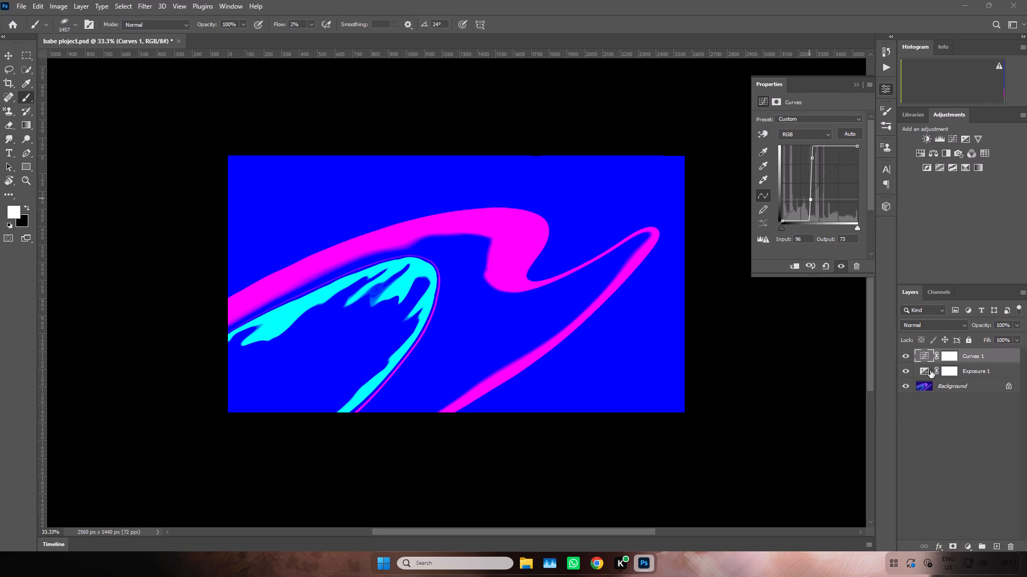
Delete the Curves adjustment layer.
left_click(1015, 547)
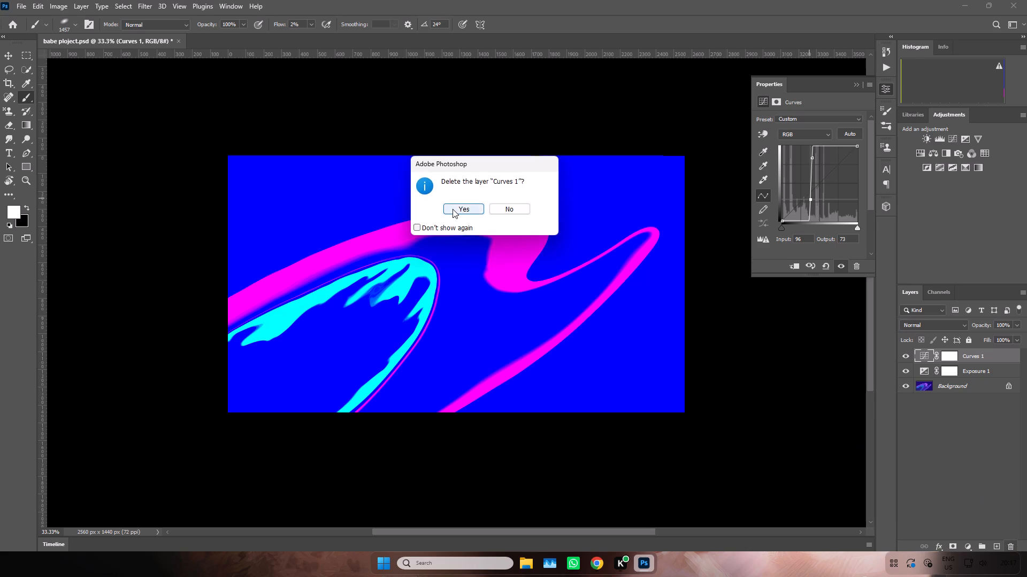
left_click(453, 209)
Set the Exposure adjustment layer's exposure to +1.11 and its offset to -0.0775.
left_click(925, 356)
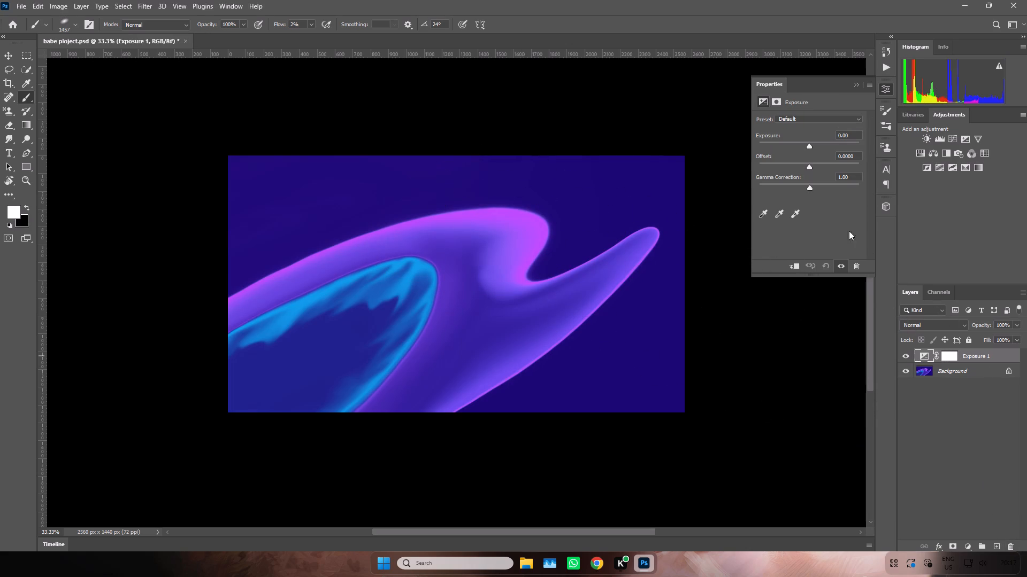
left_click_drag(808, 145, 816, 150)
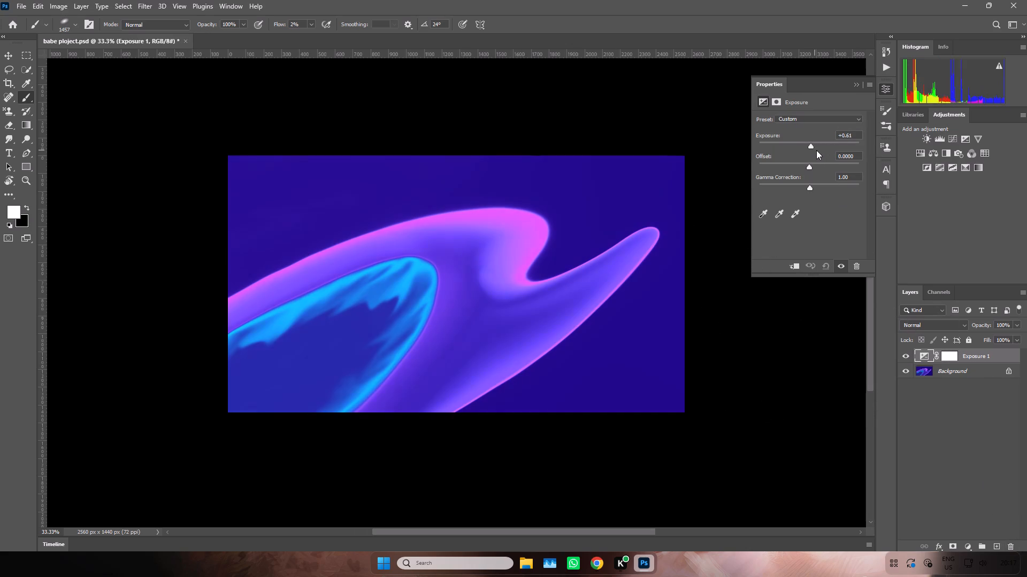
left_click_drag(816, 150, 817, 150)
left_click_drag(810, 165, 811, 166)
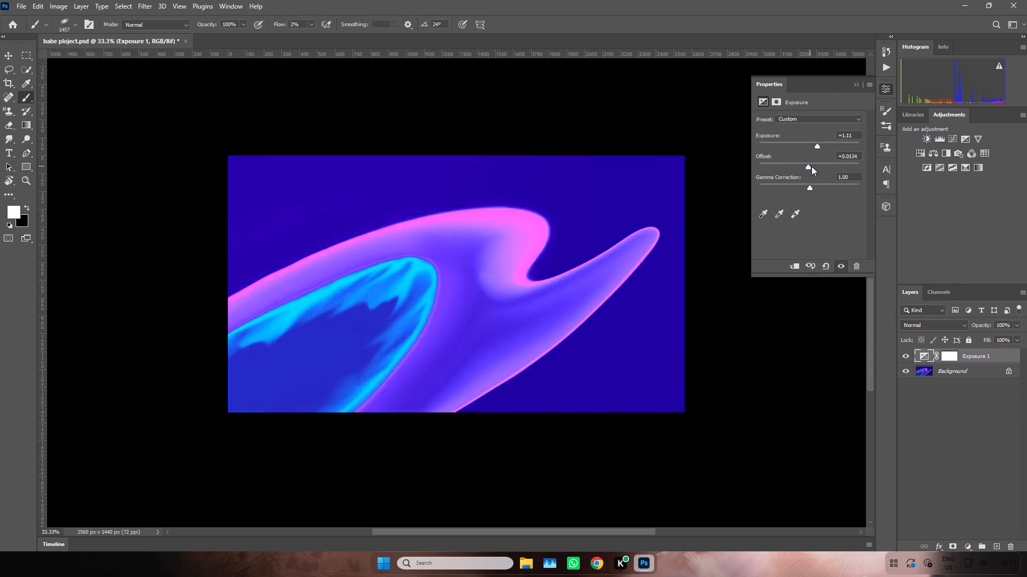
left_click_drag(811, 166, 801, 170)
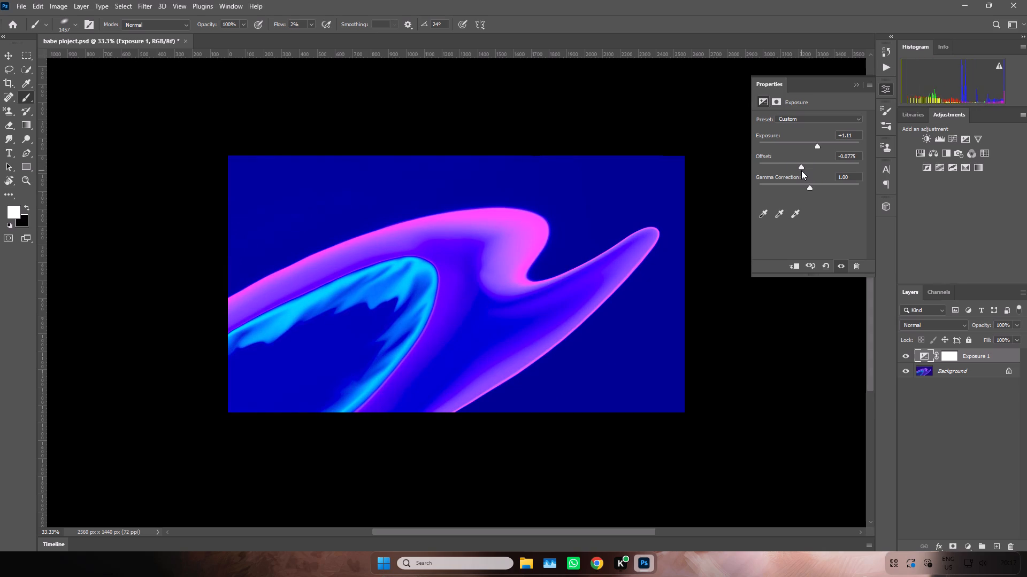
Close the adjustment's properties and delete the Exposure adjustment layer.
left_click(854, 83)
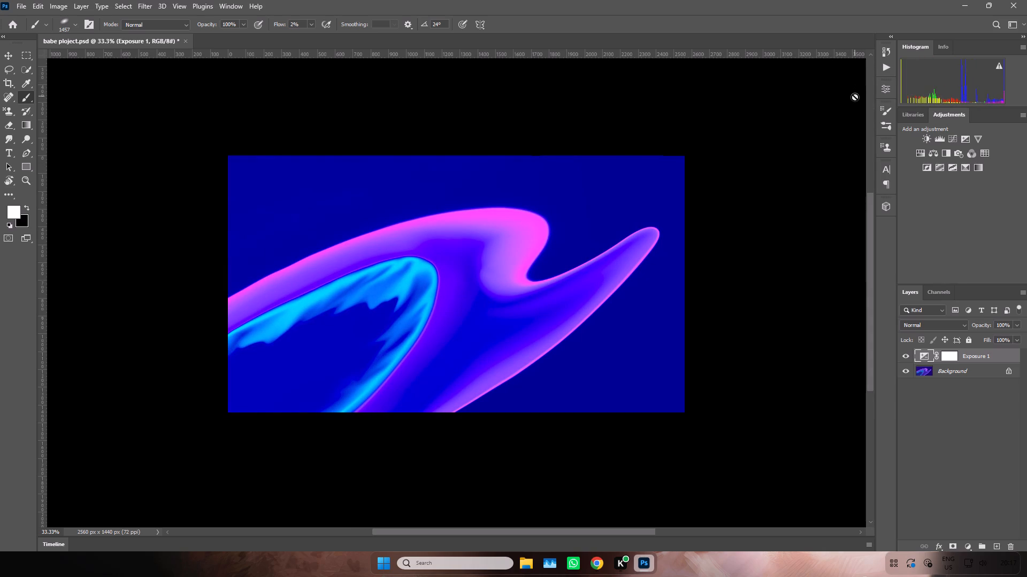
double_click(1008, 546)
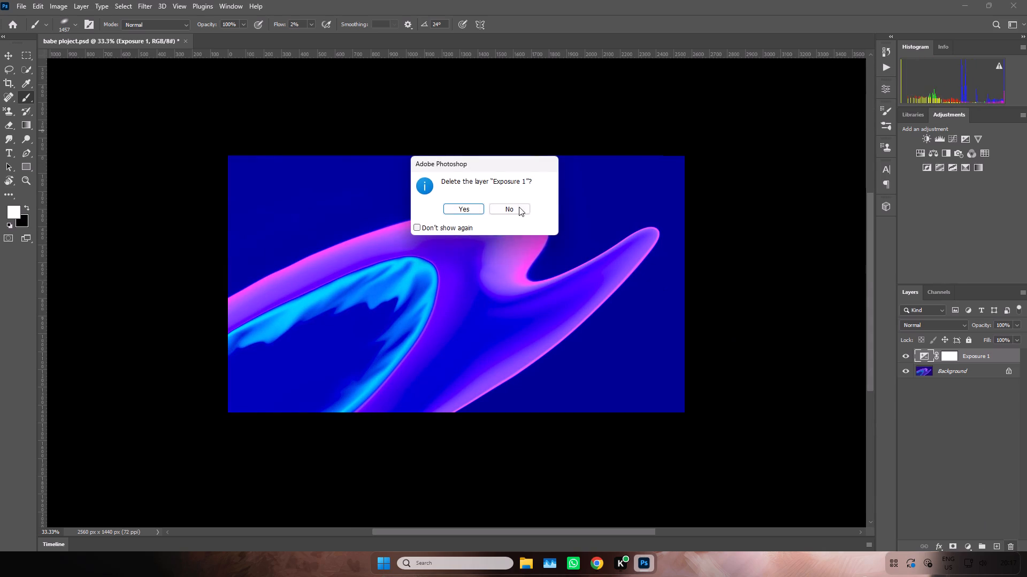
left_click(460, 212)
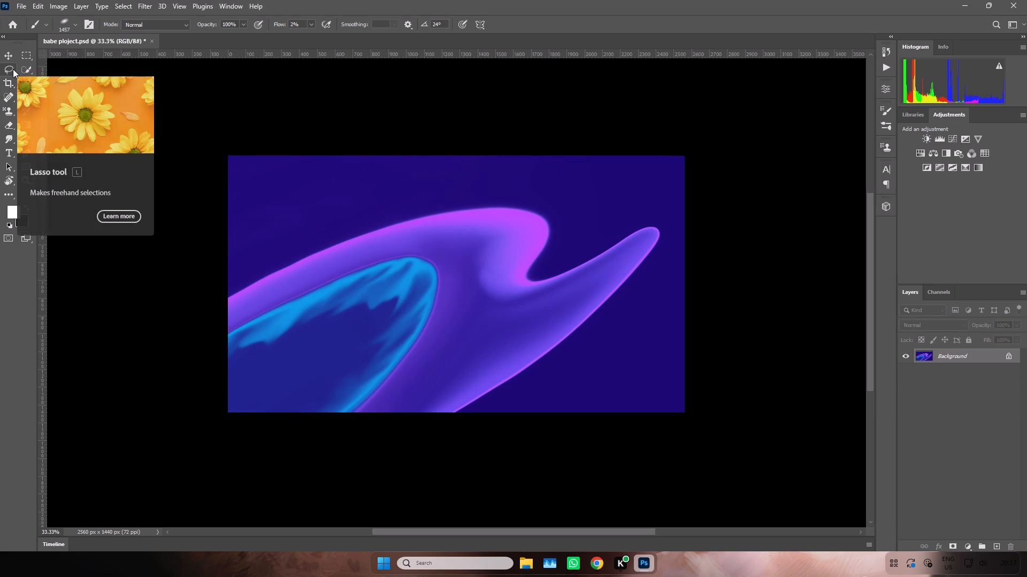
Select the whole pink and purple wave together with its inner blue shape using the Quick Selection tool.
left_click(13, 69)
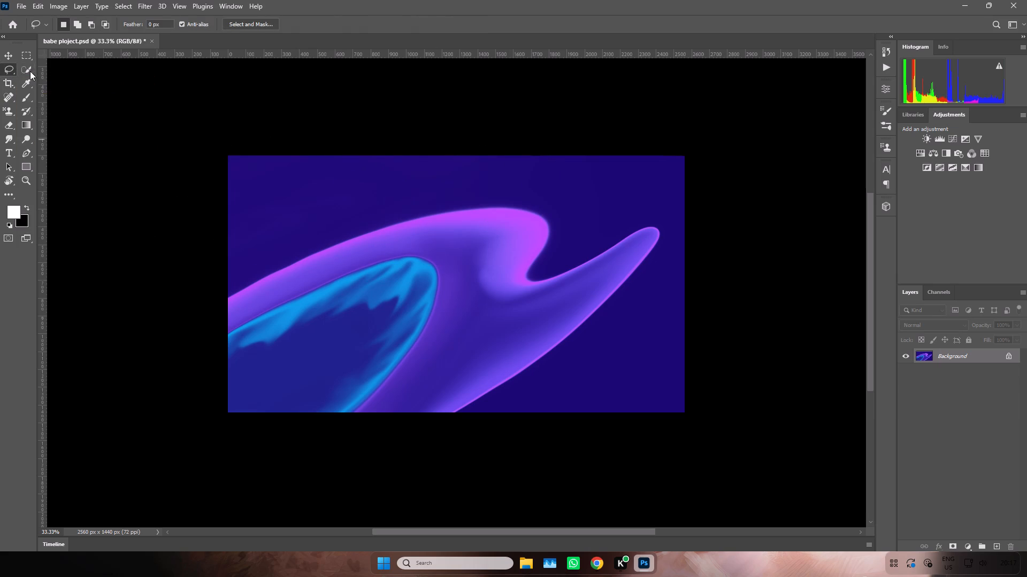
left_click(23, 69)
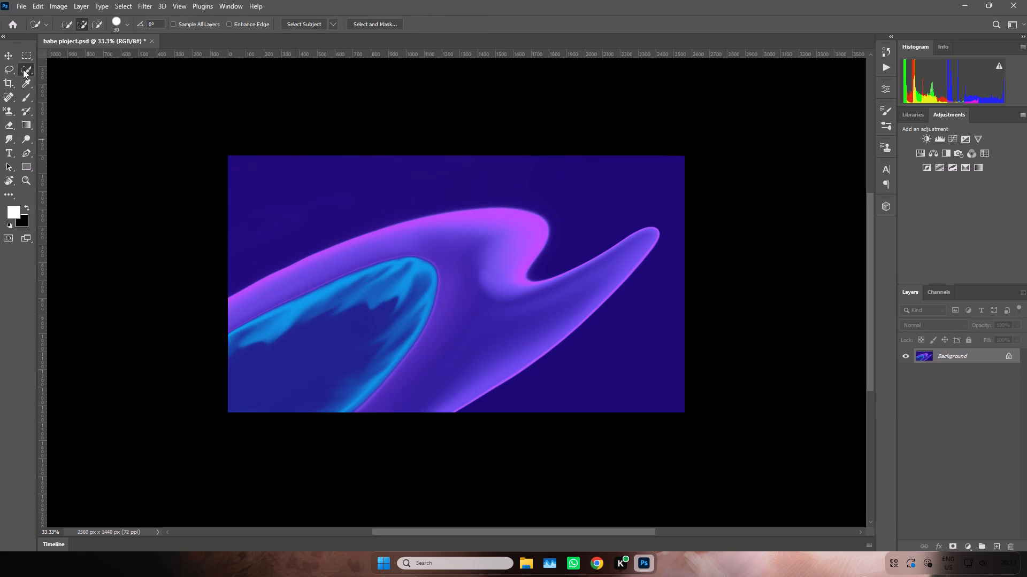
left_click_drag(228, 302, 305, 259)
left_click_drag(305, 259, 432, 404)
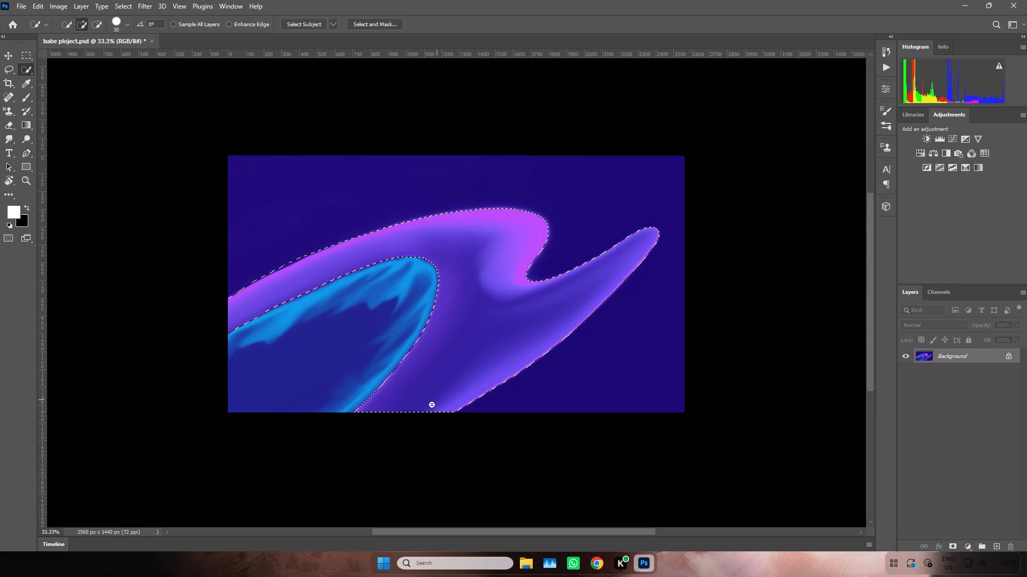
left_click_drag(432, 404, 400, 290)
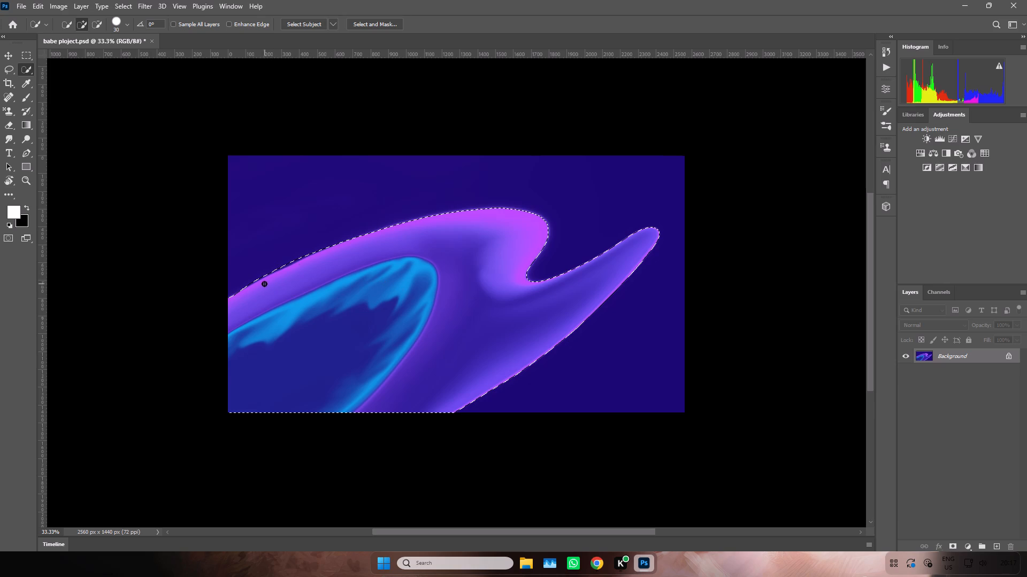
Refine the selection along the wave's upper-left edge with the Quick Selection tool, subtracting the excess dark background.
left_click_drag(263, 284, 223, 298)
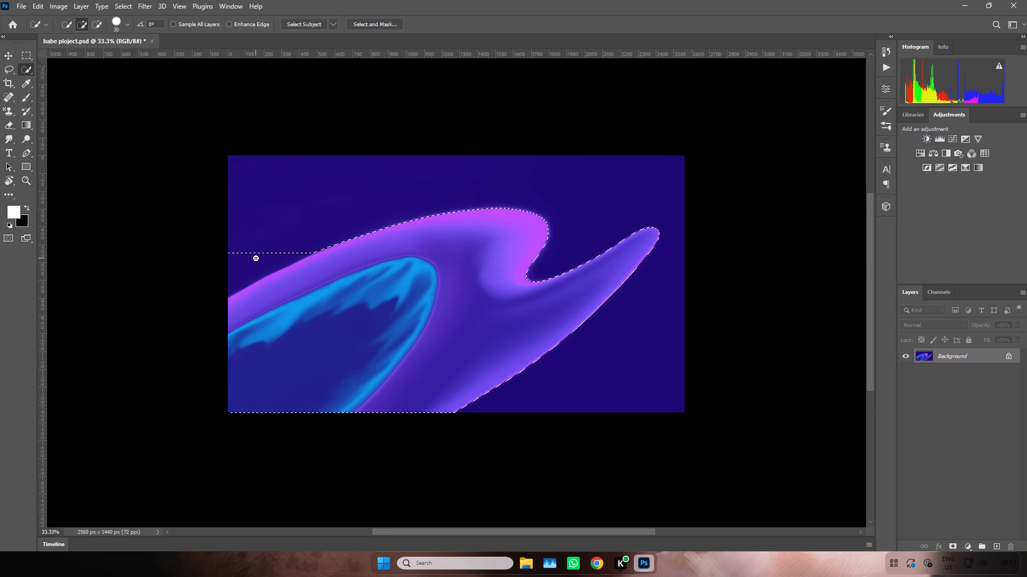
left_click_drag(265, 251, 276, 254, "alt")
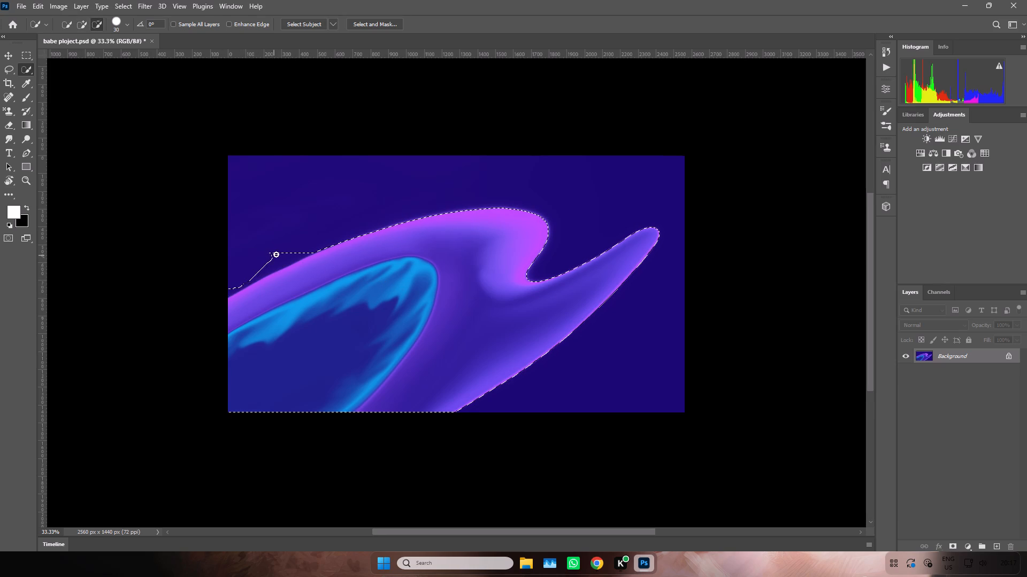
left_click_drag(276, 254, 282, 266, "alt")
left_click_drag(282, 266, 207, 306, "alt")
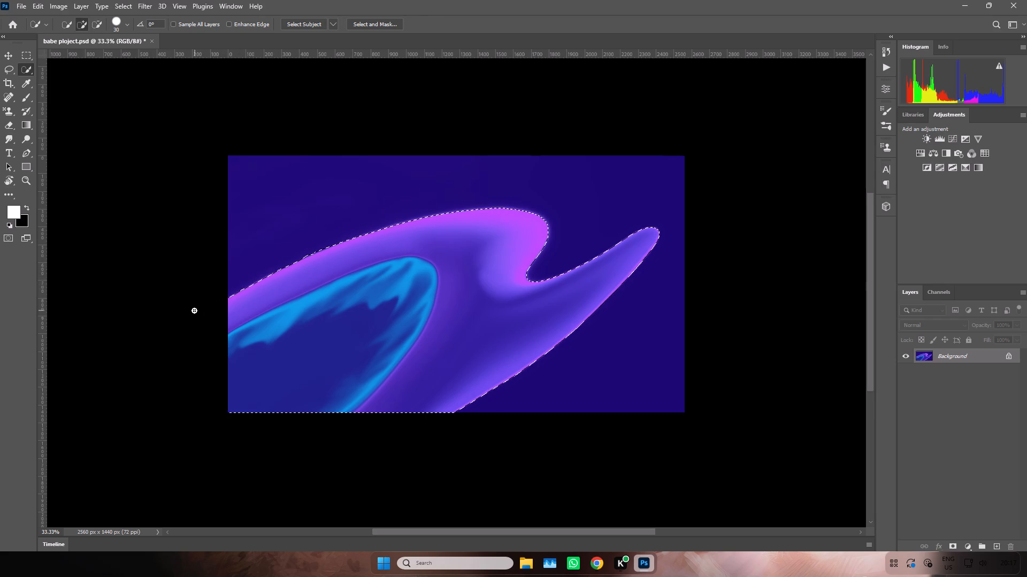
key("ctrl+equal")
key("ctrl+equal")
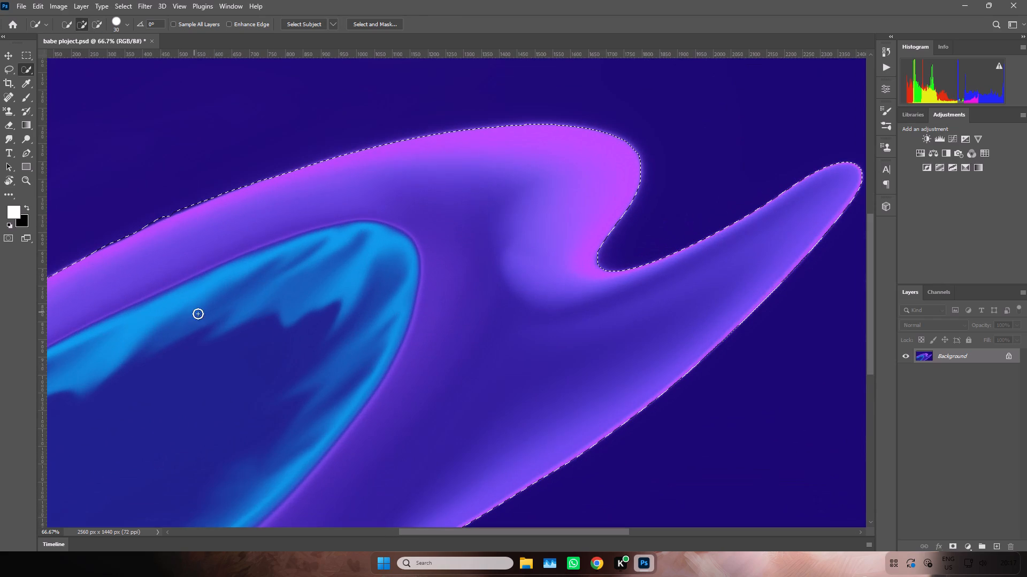
left_click_drag(171, 210, 143, 222, "alt")
left_click_drag(195, 198, 173, 209, "alt")
left_click(173, 209, "alt")
key("ctrl+minus")
key("ctrl+minus")
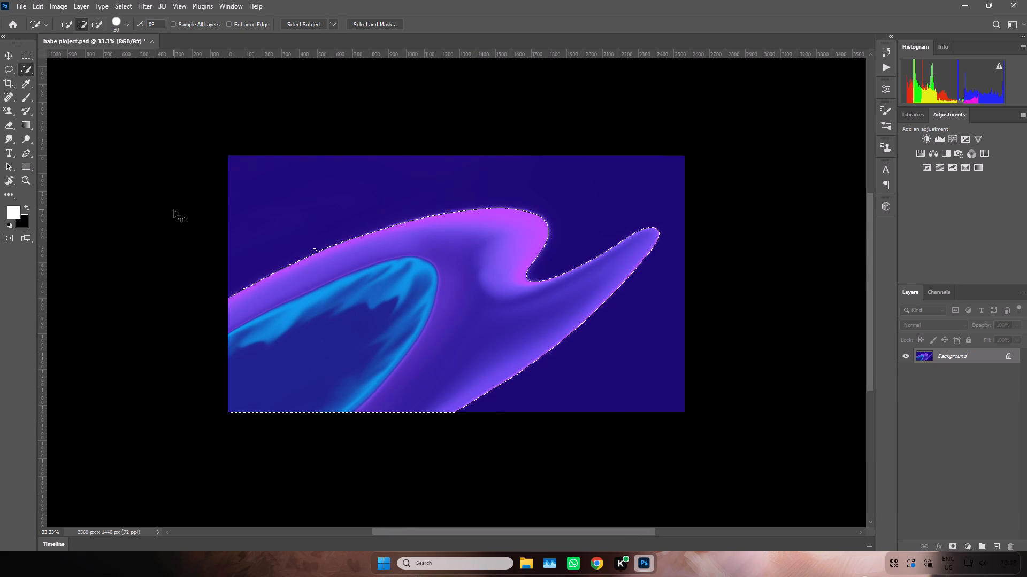
Copy the selected wave and paste it onto a new layer above the Background.
key("ctrl+c")
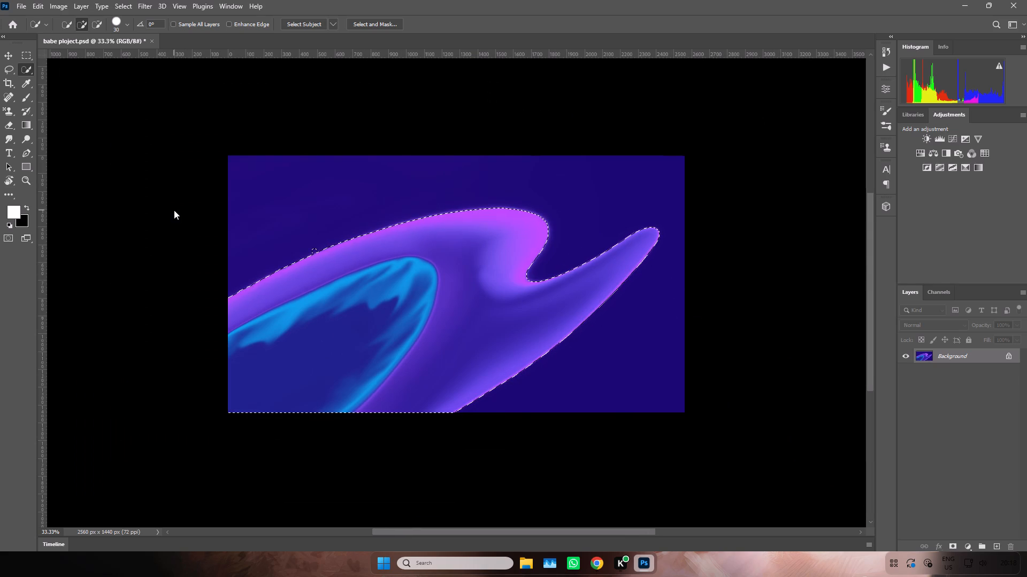
key("ctrl+d")
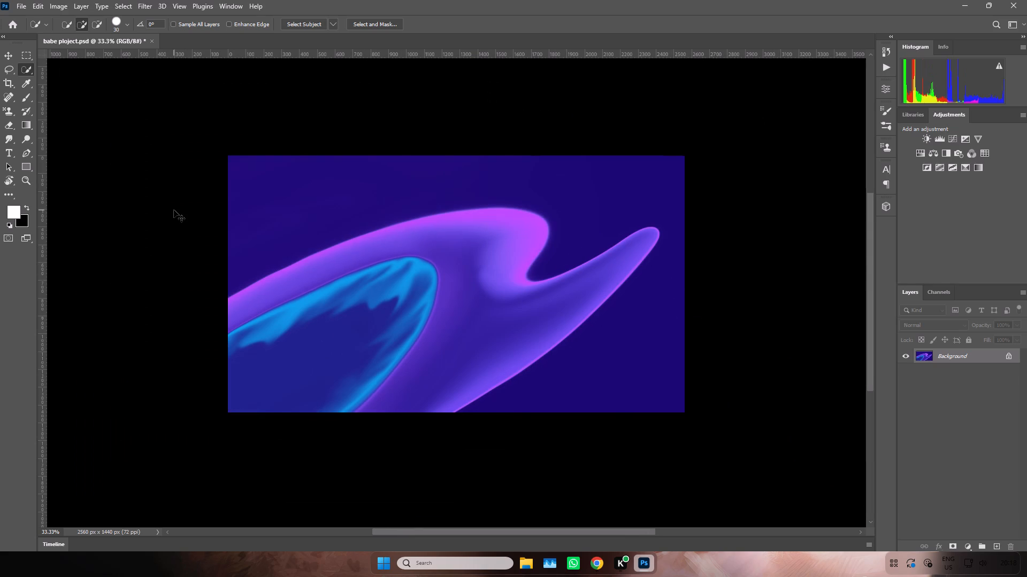
key("ctrl+z")
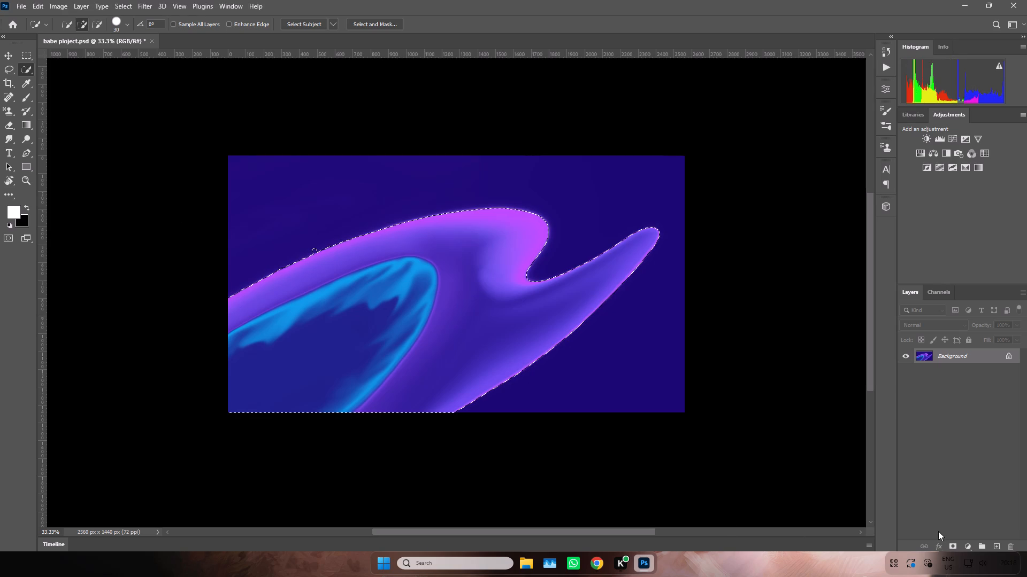
left_click(1000, 546)
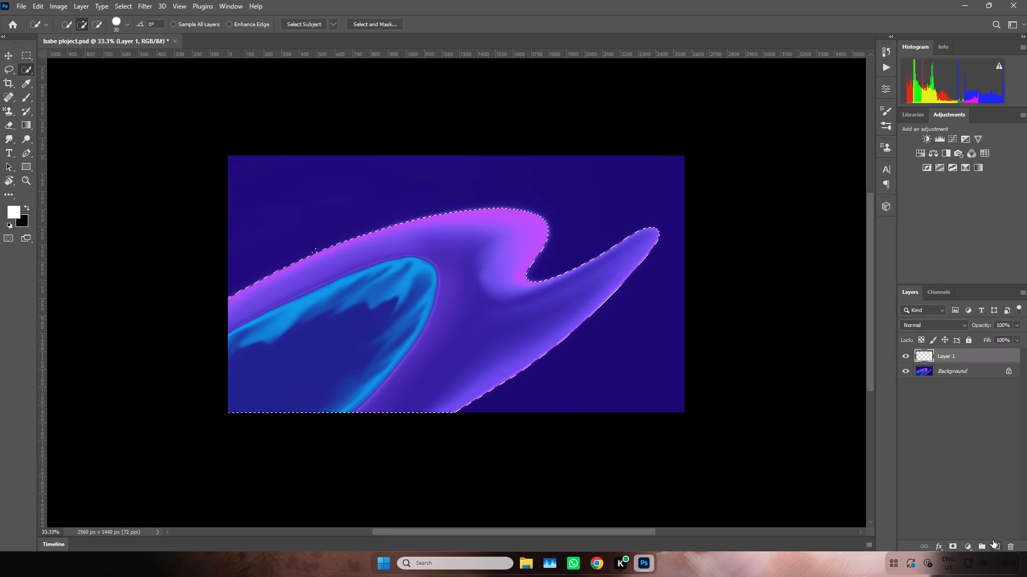
key("ctrl+v")
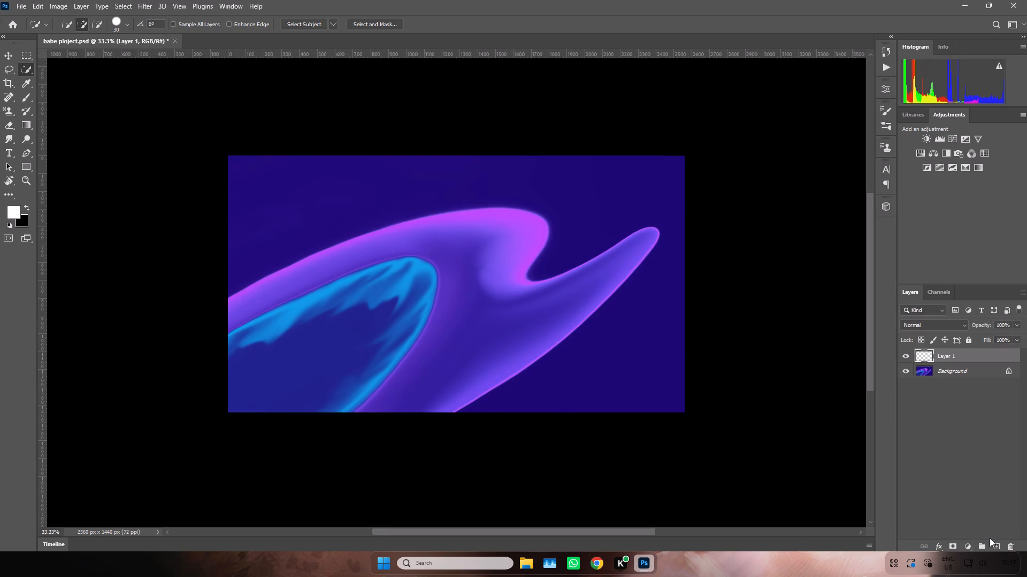
Check the wave cutout against transparency by toggling the Background layer, and leave the Background hidden.
double_click(908, 371)
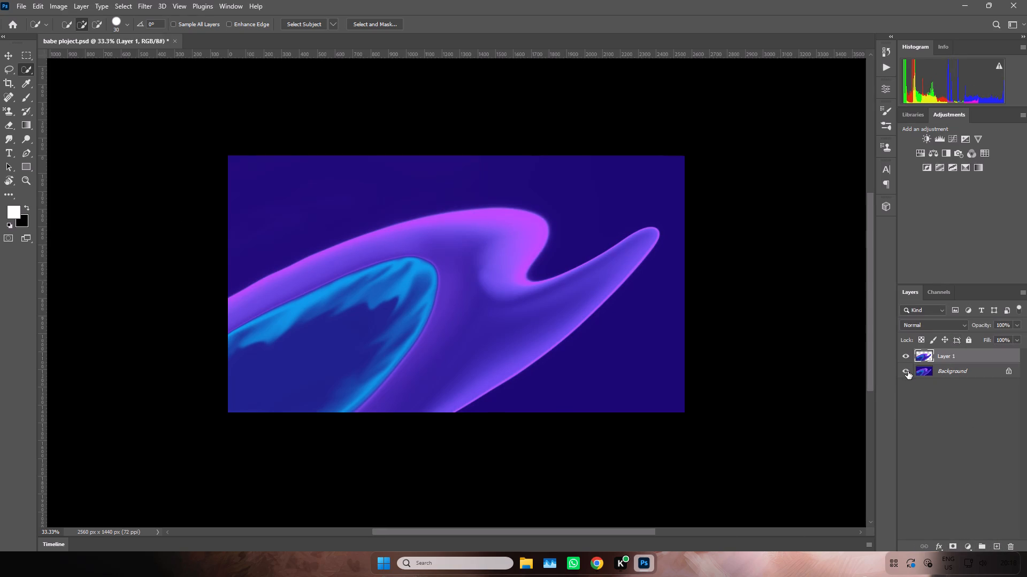
left_click(907, 371)
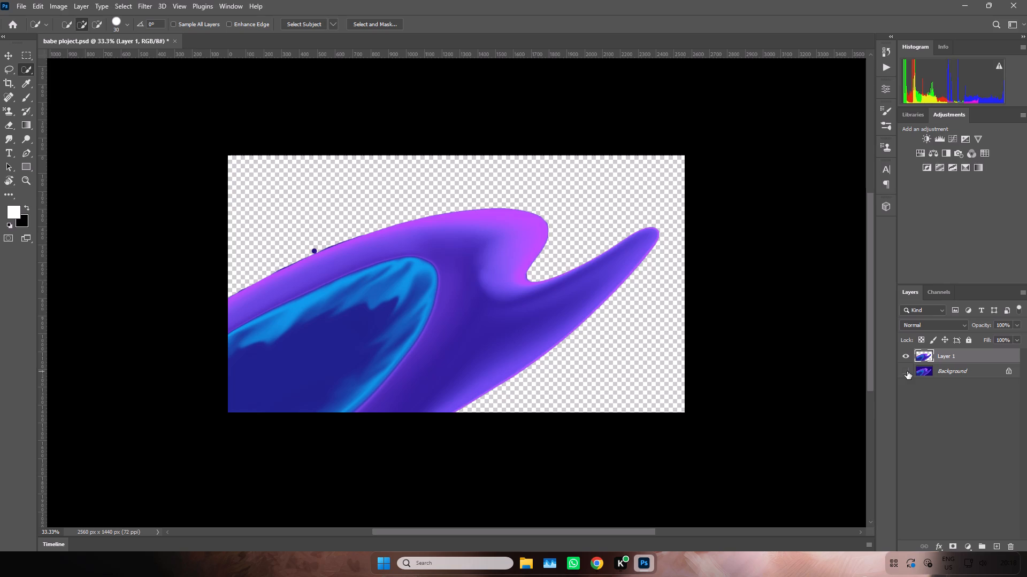
left_click(907, 371)
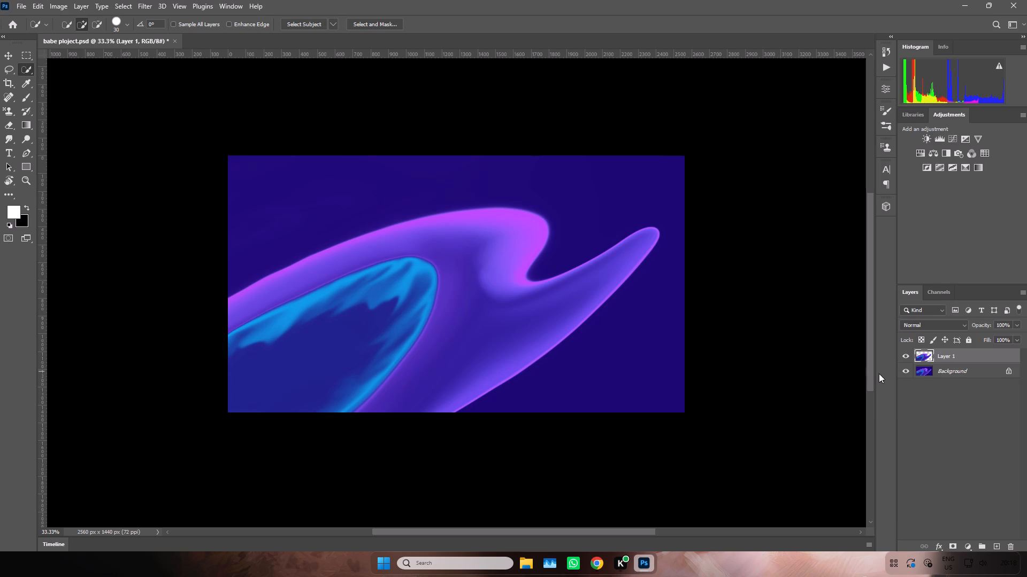
left_click(905, 372)
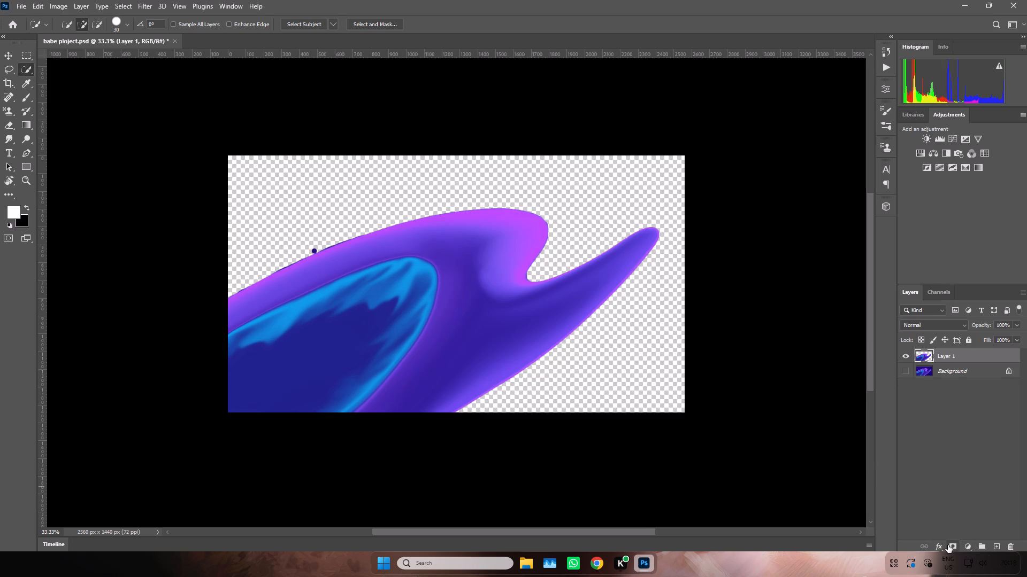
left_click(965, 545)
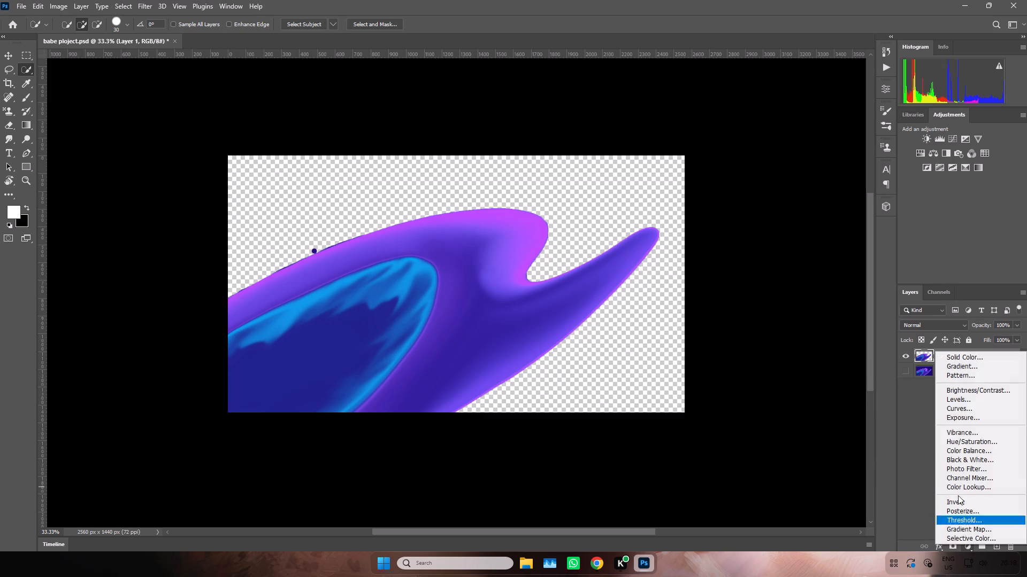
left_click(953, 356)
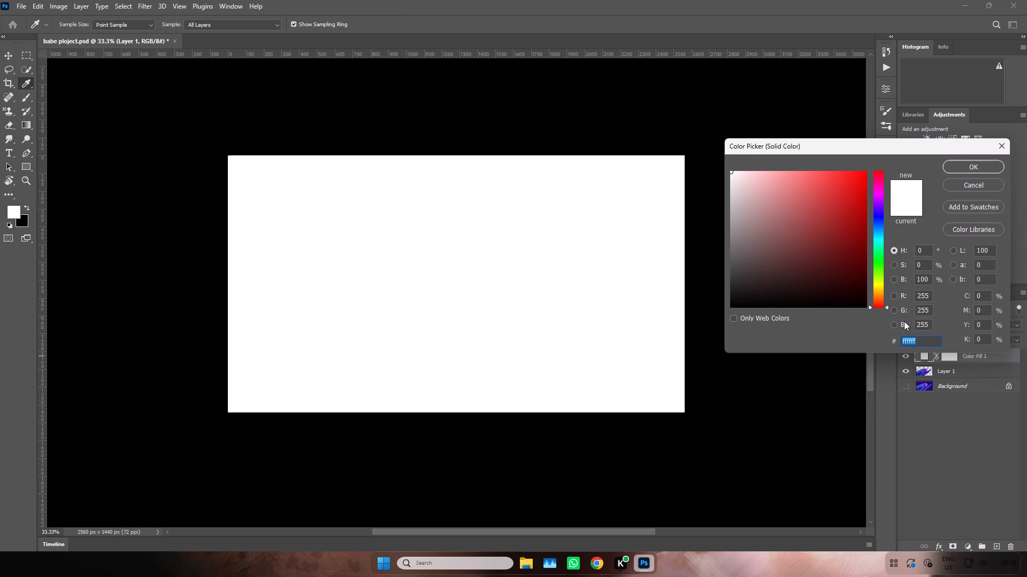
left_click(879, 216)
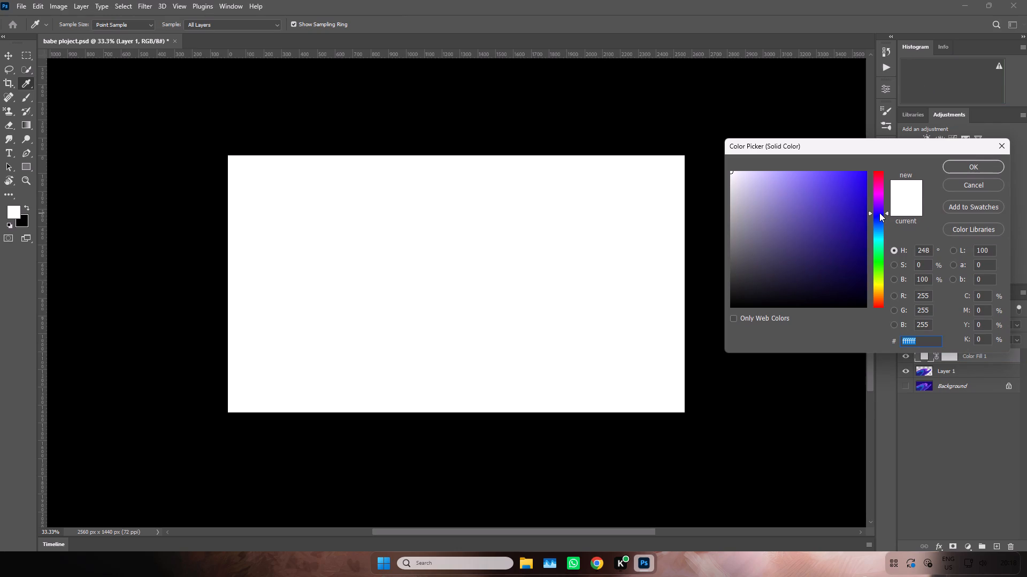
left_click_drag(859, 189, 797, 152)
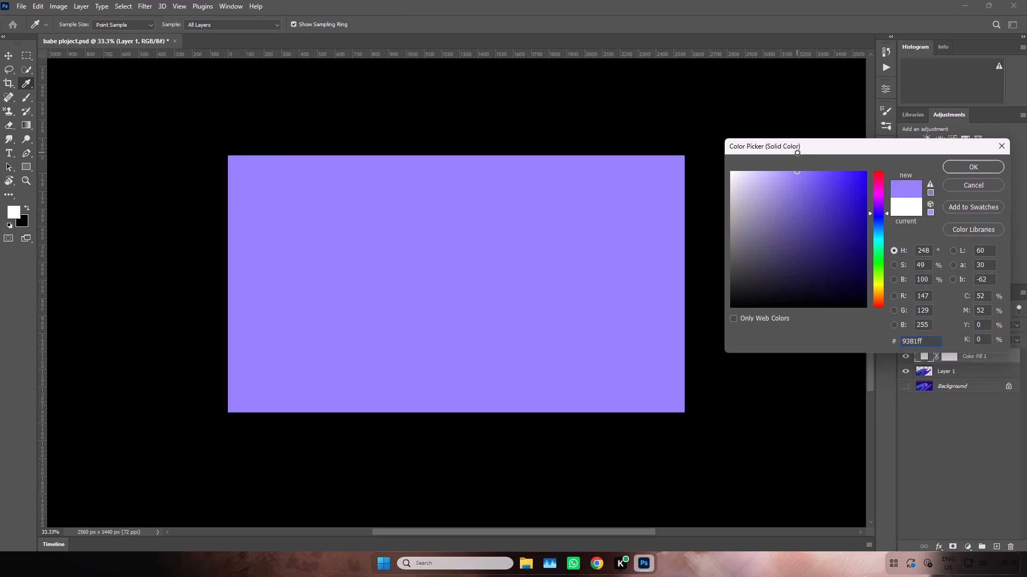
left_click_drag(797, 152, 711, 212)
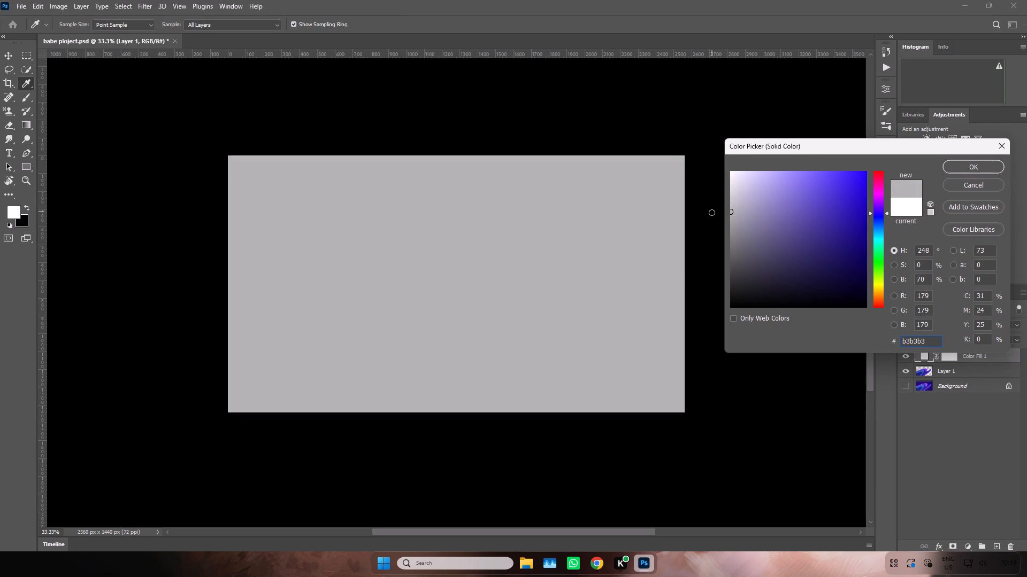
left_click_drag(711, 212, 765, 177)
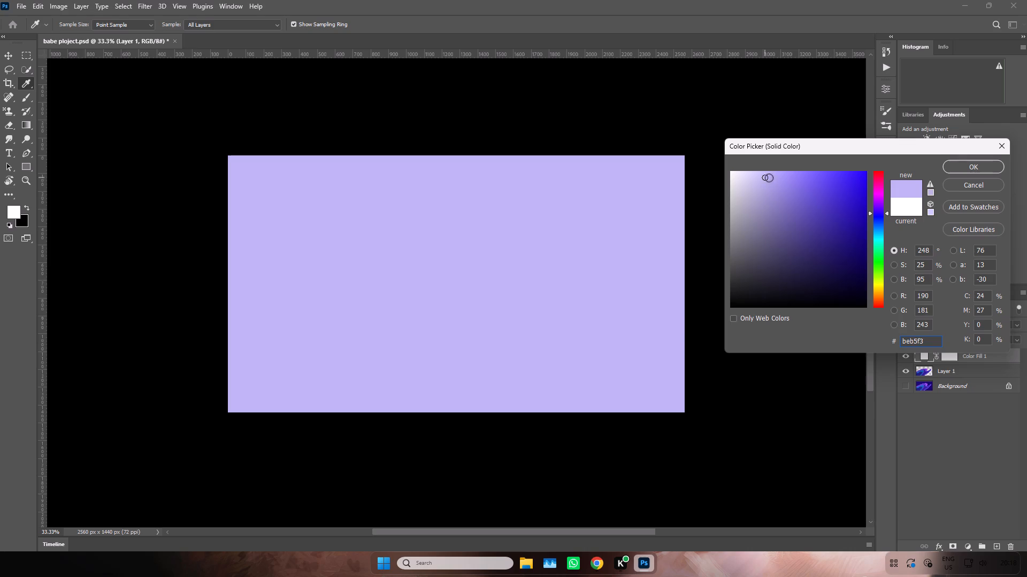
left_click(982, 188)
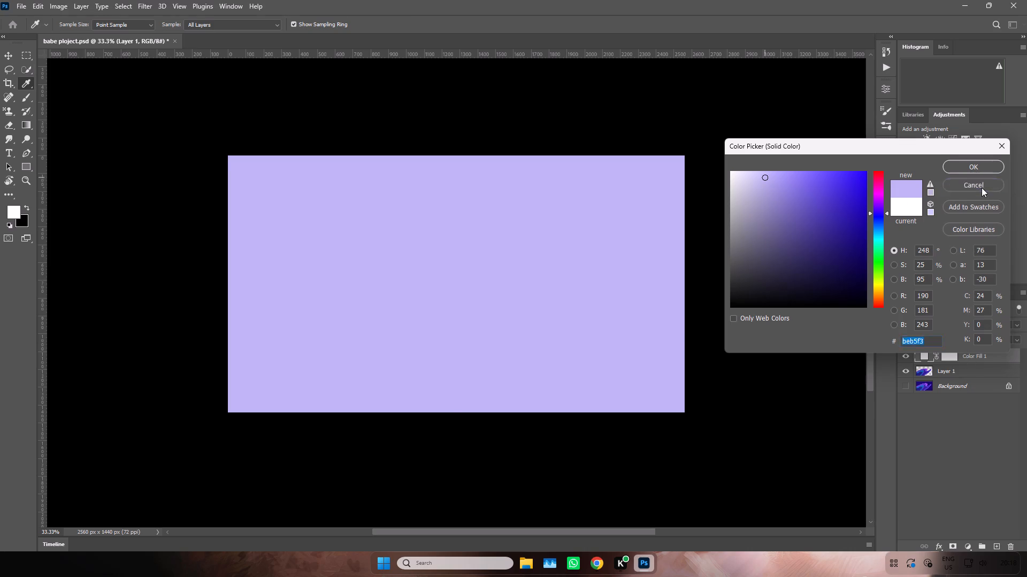
Add a Gradient Fill layer using the light blue to violet preset from the Purples group, linear at 90°.
left_click(968, 547)
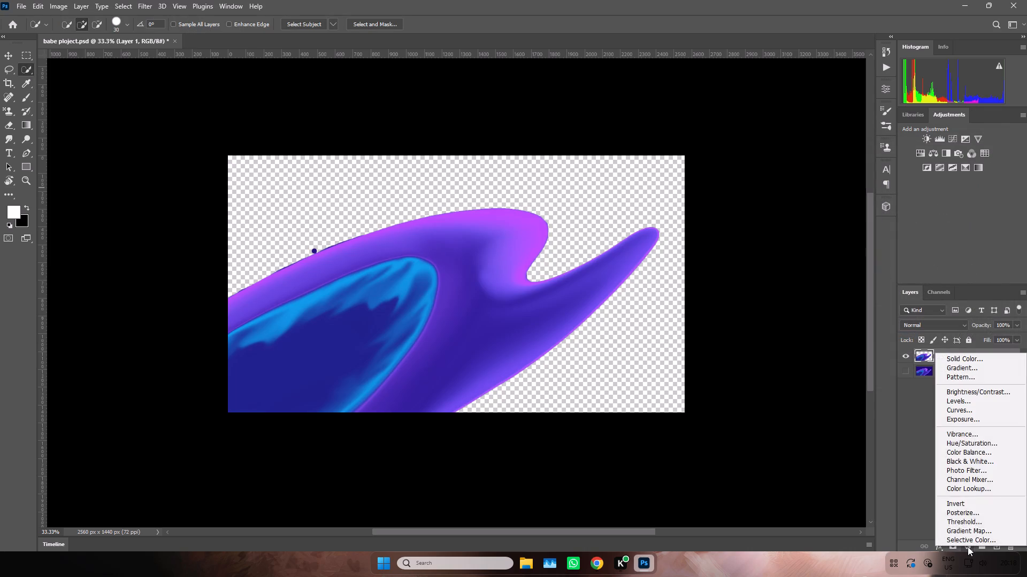
left_click(977, 370)
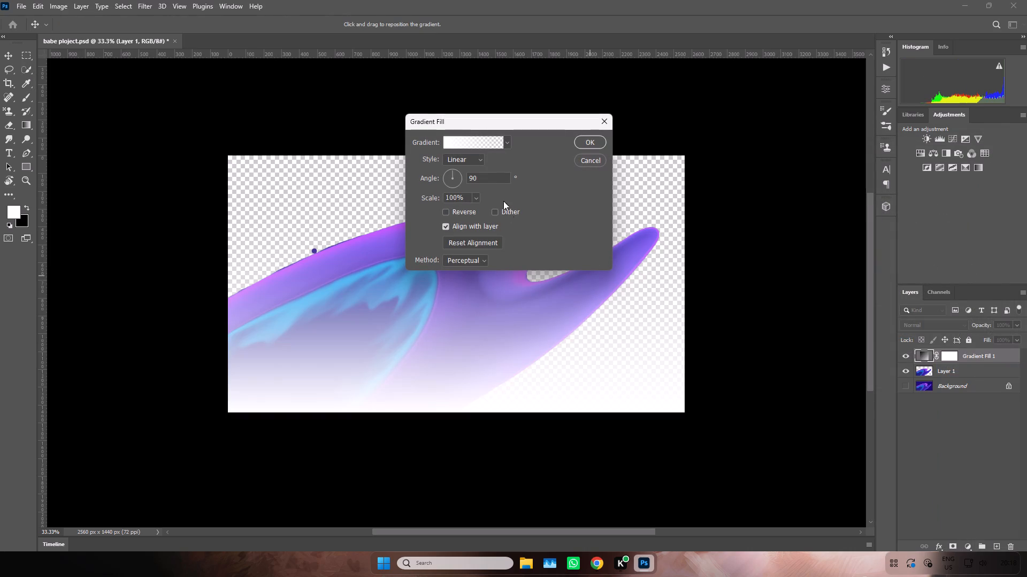
left_click(505, 141)
left_click(506, 140)
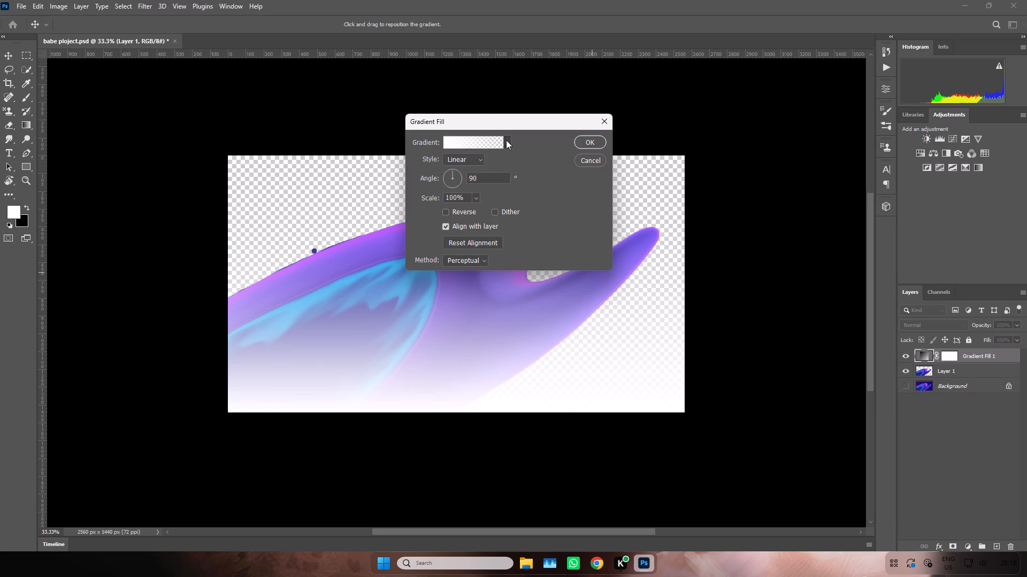
left_click(506, 140)
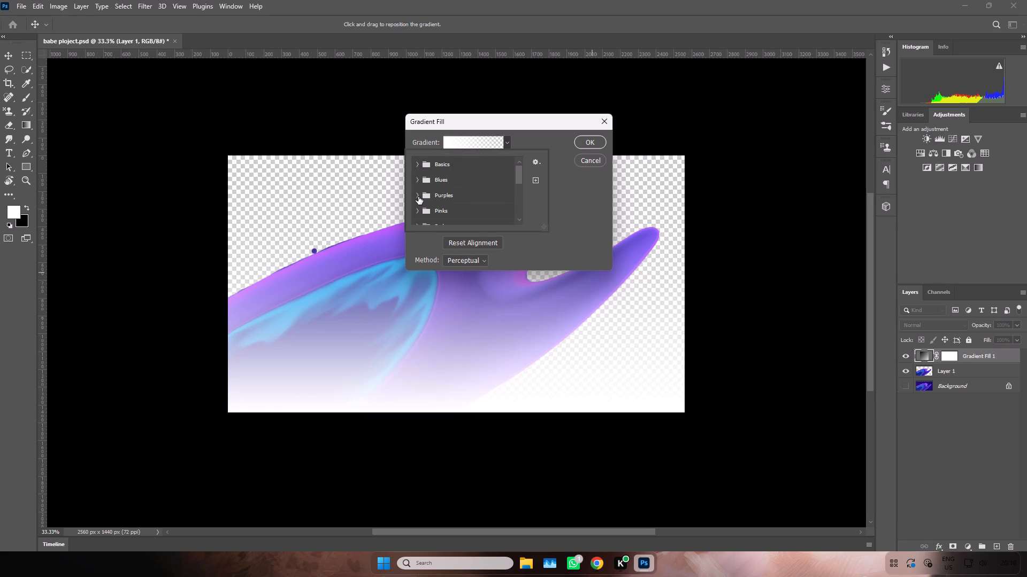
left_click(418, 197)
left_click(485, 210)
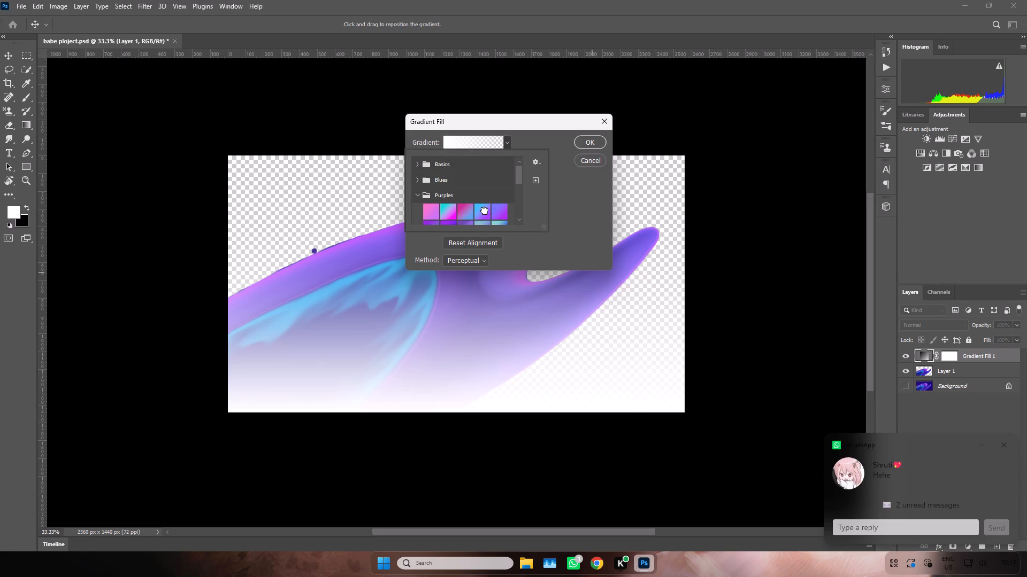
left_click_drag(518, 173, 518, 177)
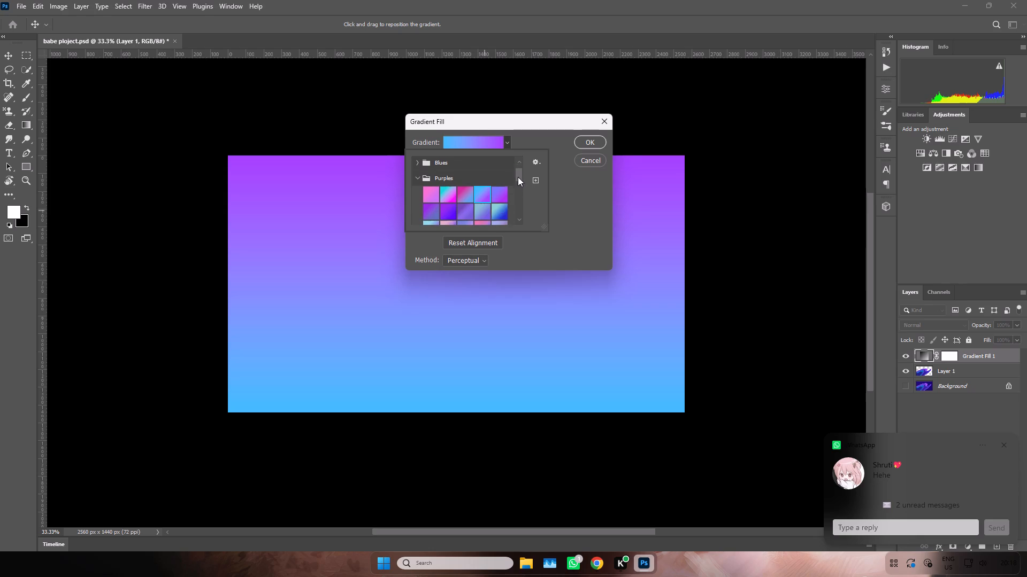
left_click_drag(518, 177, 517, 180)
left_click(500, 182)
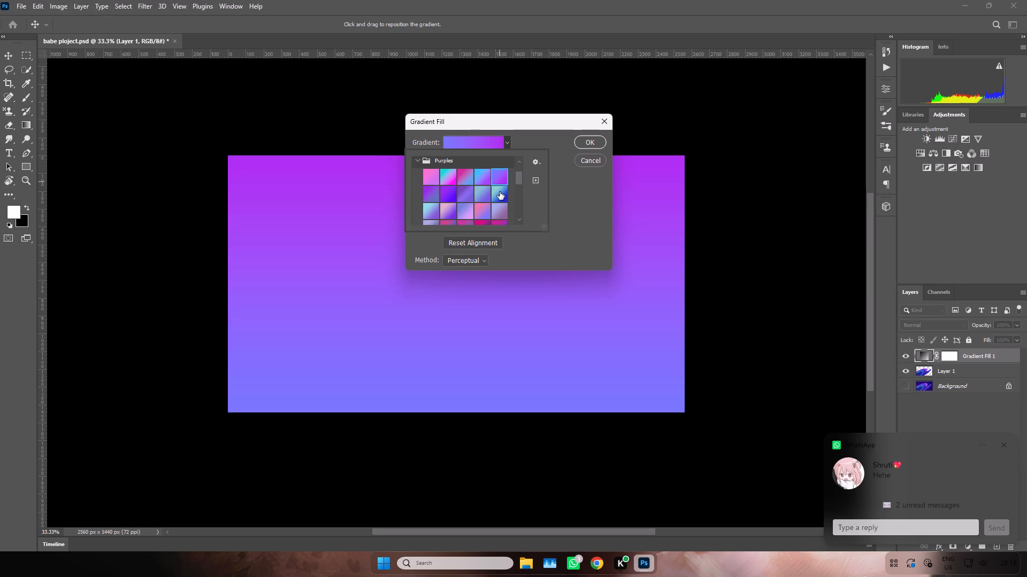
left_click(485, 178)
left_click(499, 176)
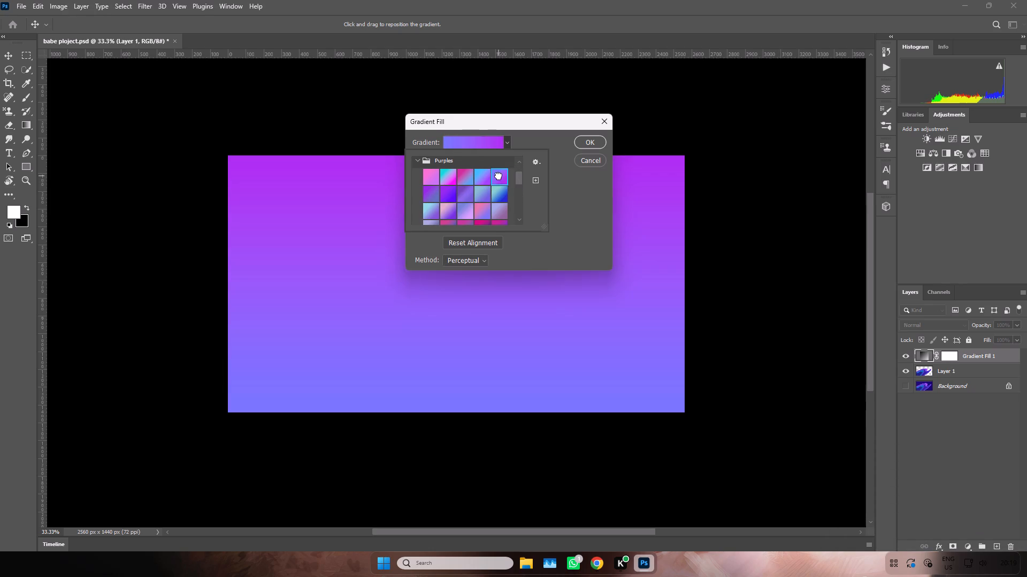
left_click(478, 176)
left_click(587, 141)
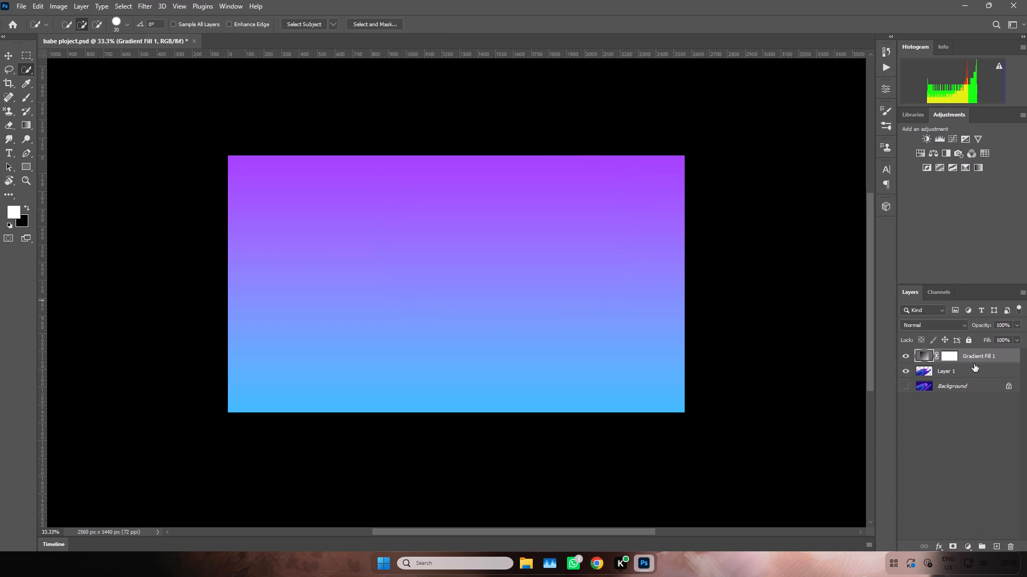
Move the Gradient Fill layer below the wave cutout layer.
left_click_drag(977, 357, 974, 375)
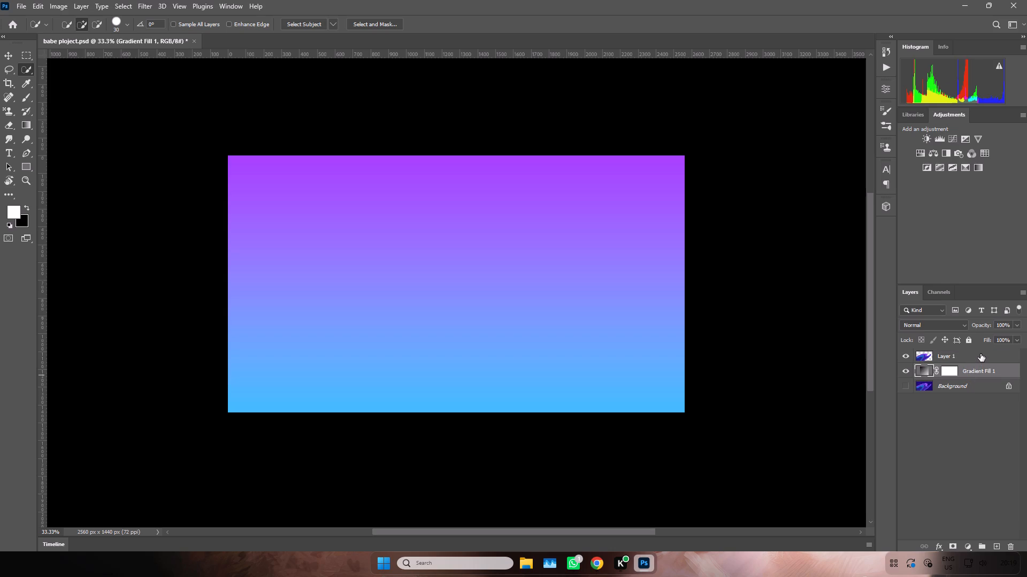
Select the wave cutout layer and look through the available Blur filters.
left_click(934, 358)
left_click(144, 2)
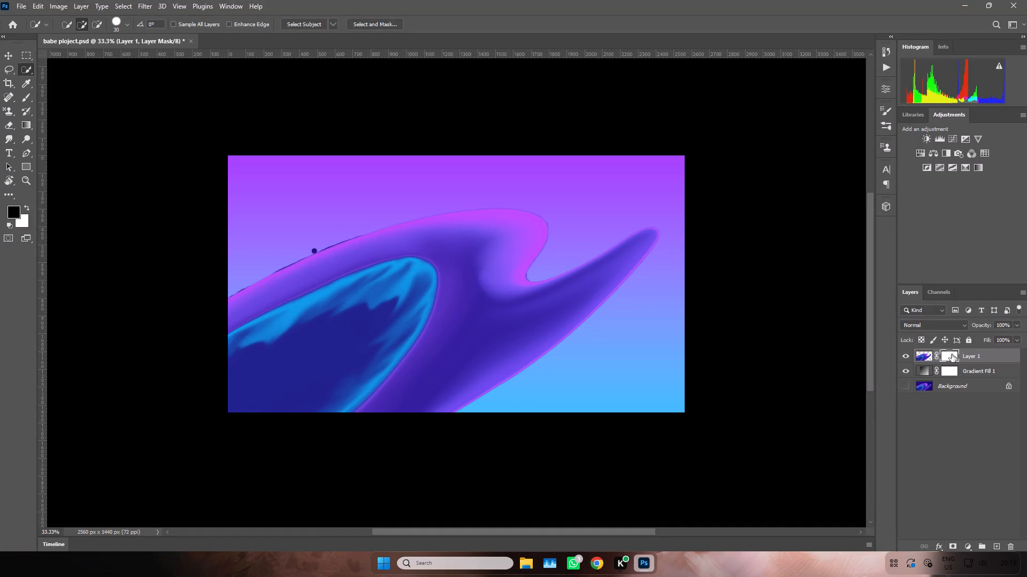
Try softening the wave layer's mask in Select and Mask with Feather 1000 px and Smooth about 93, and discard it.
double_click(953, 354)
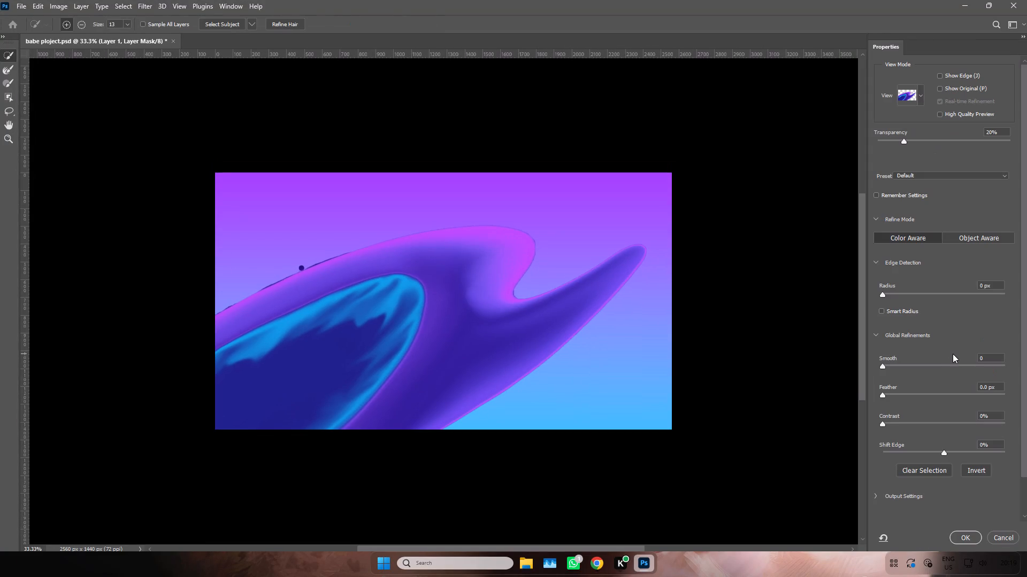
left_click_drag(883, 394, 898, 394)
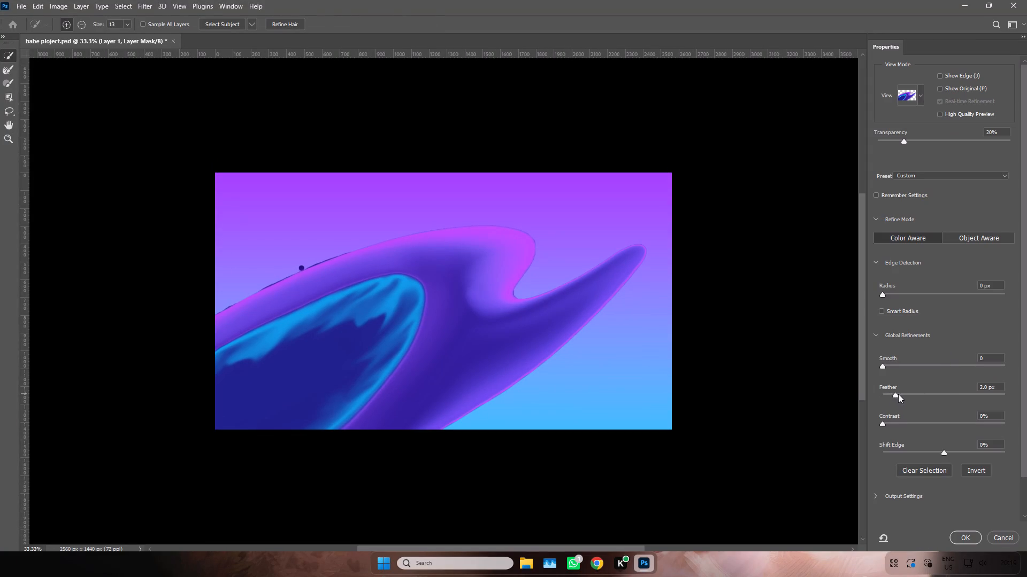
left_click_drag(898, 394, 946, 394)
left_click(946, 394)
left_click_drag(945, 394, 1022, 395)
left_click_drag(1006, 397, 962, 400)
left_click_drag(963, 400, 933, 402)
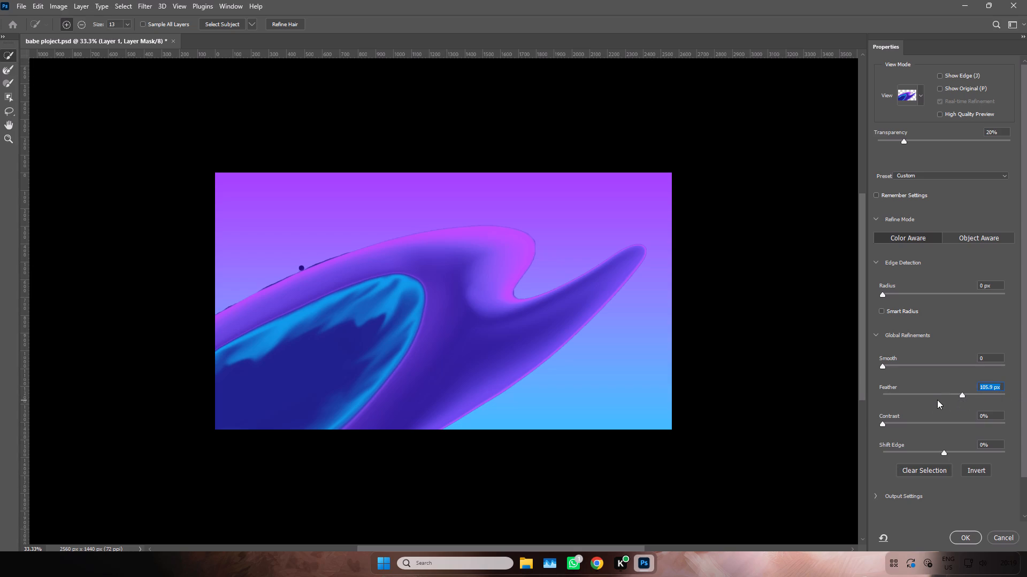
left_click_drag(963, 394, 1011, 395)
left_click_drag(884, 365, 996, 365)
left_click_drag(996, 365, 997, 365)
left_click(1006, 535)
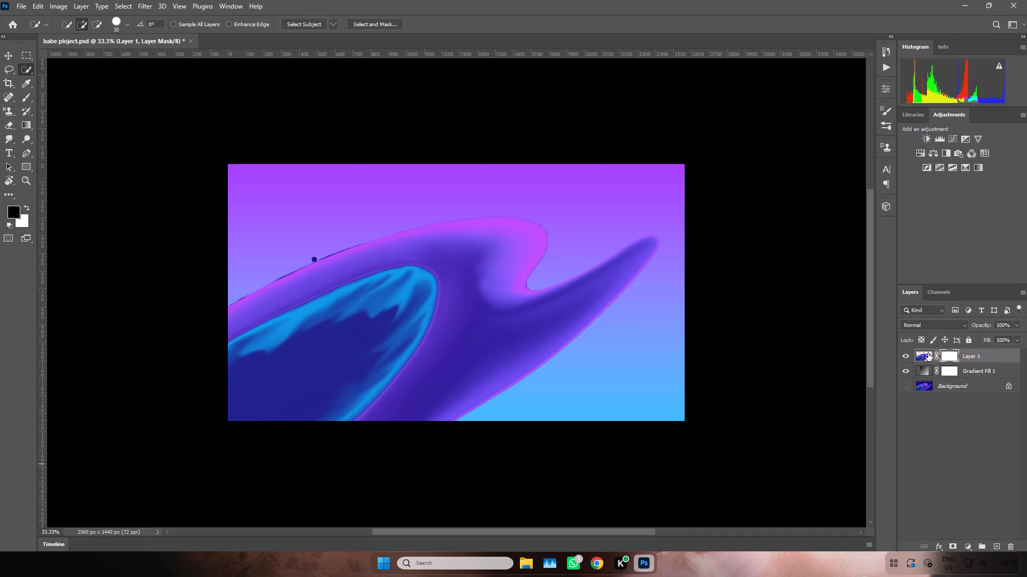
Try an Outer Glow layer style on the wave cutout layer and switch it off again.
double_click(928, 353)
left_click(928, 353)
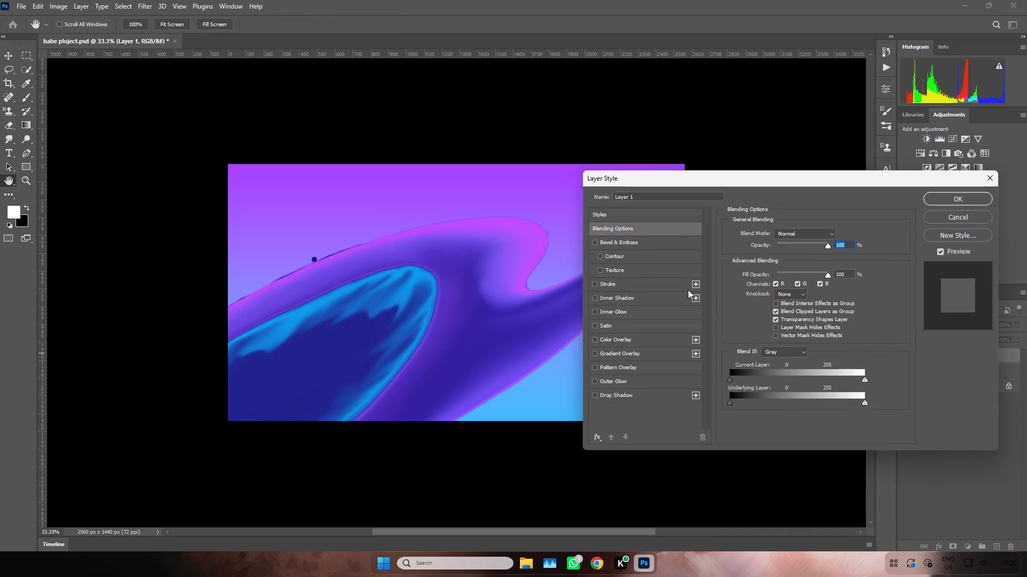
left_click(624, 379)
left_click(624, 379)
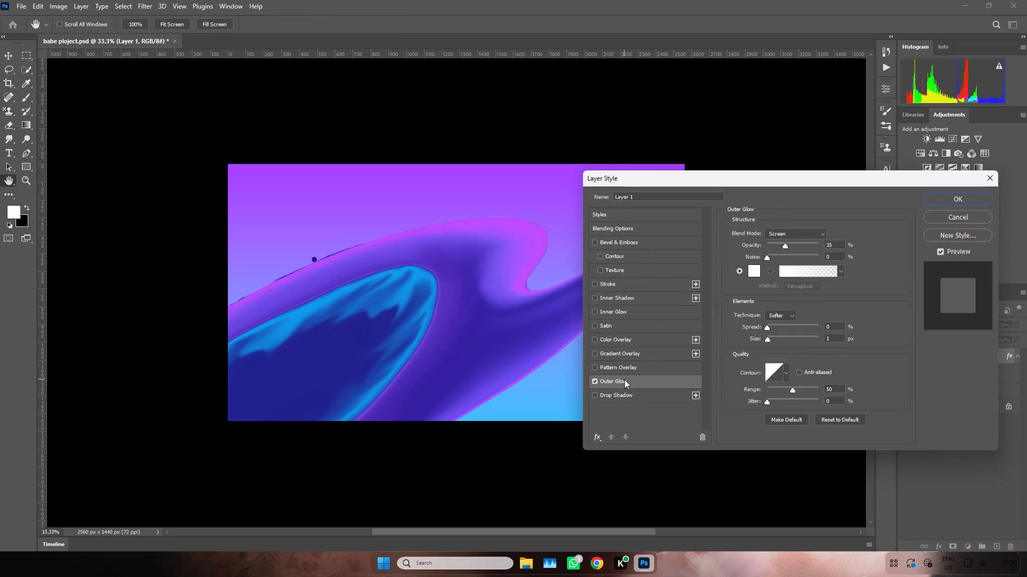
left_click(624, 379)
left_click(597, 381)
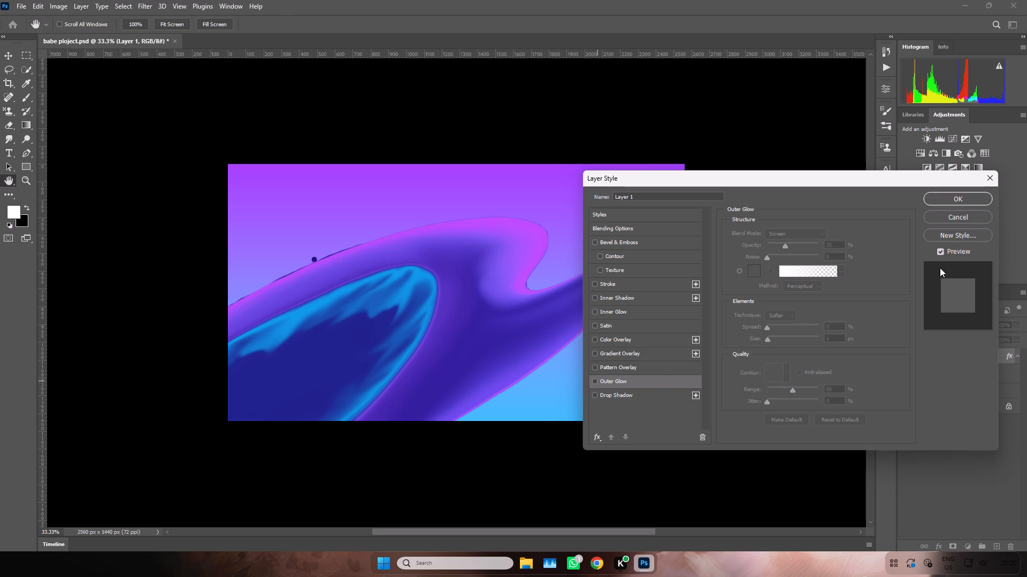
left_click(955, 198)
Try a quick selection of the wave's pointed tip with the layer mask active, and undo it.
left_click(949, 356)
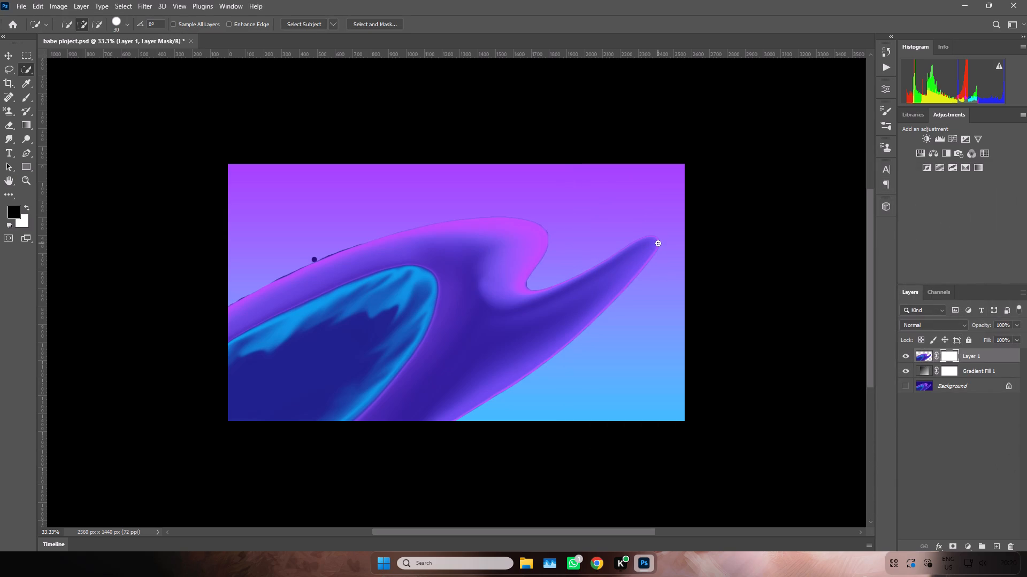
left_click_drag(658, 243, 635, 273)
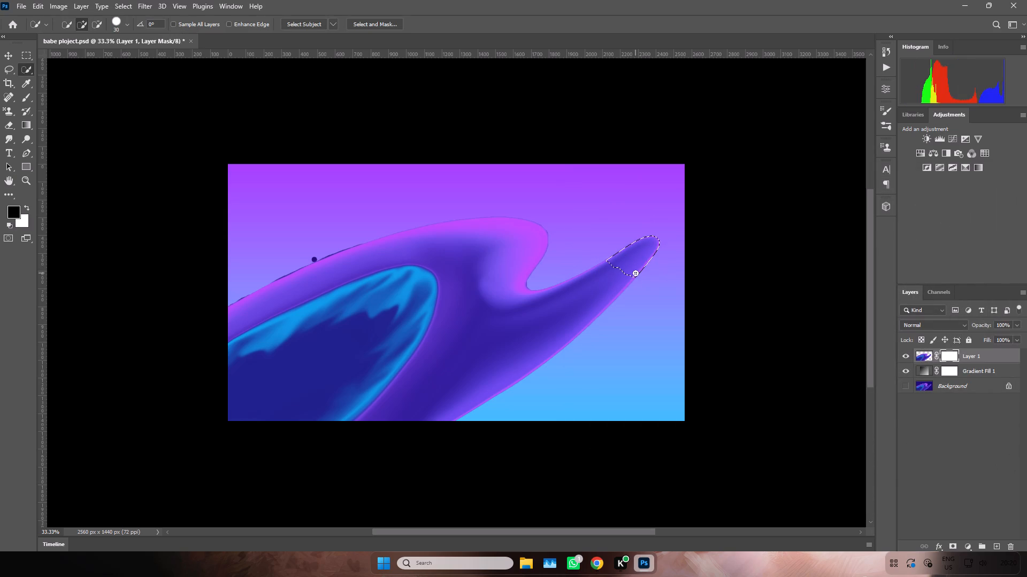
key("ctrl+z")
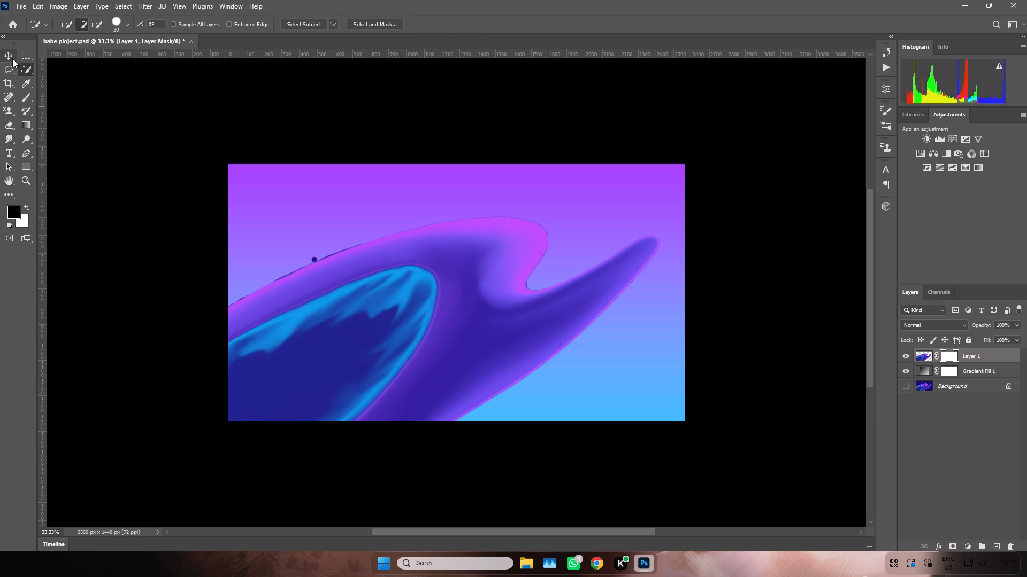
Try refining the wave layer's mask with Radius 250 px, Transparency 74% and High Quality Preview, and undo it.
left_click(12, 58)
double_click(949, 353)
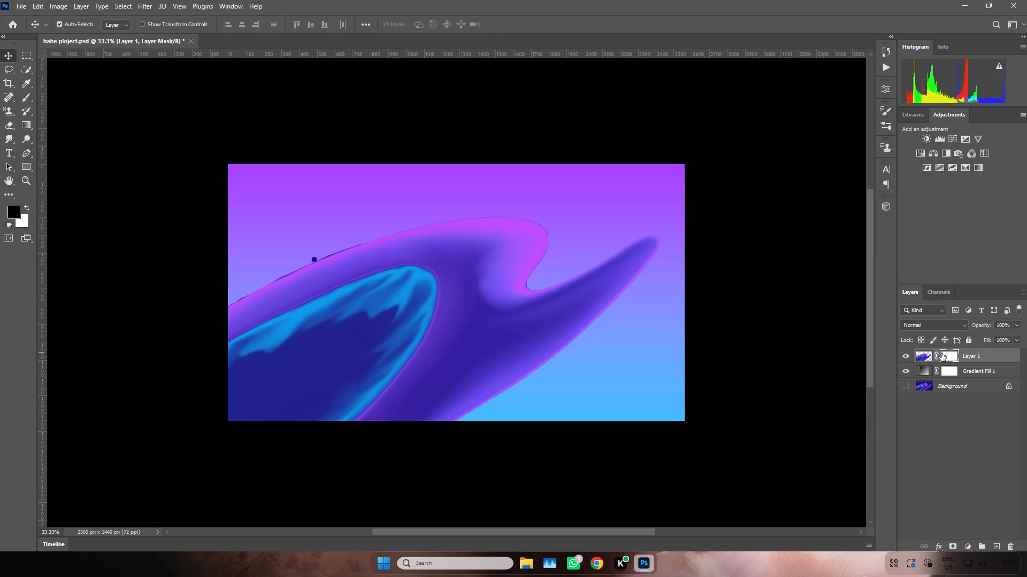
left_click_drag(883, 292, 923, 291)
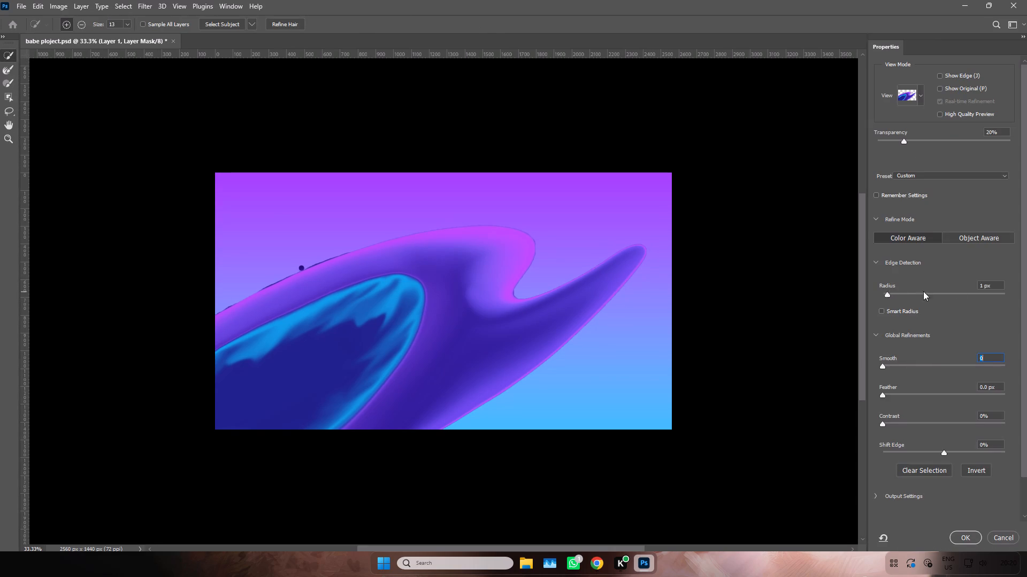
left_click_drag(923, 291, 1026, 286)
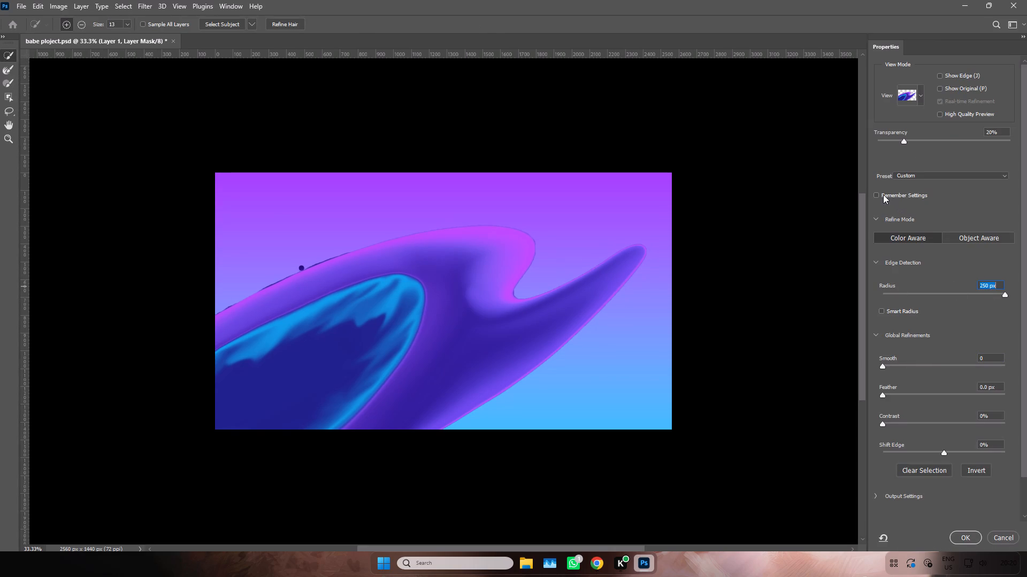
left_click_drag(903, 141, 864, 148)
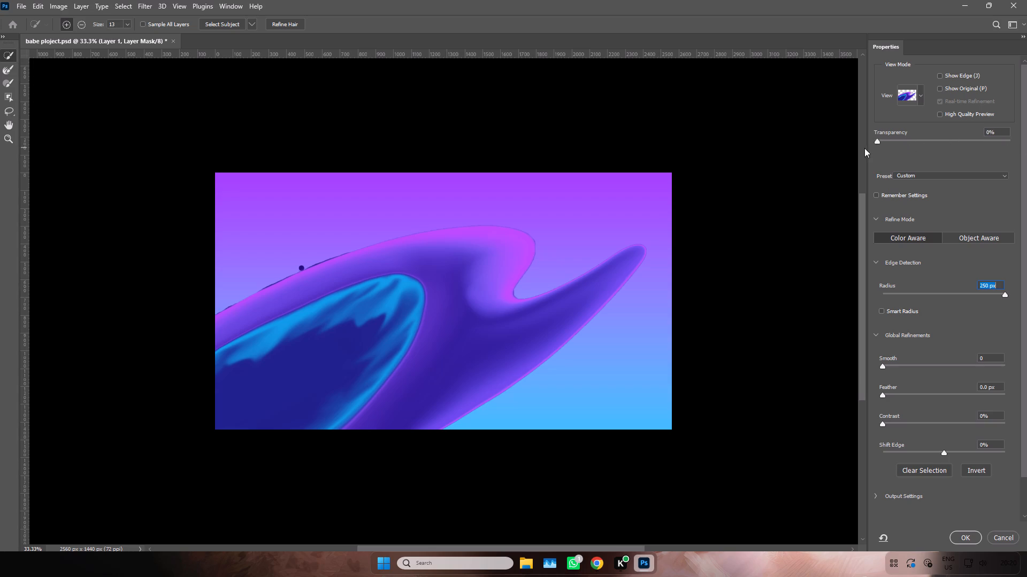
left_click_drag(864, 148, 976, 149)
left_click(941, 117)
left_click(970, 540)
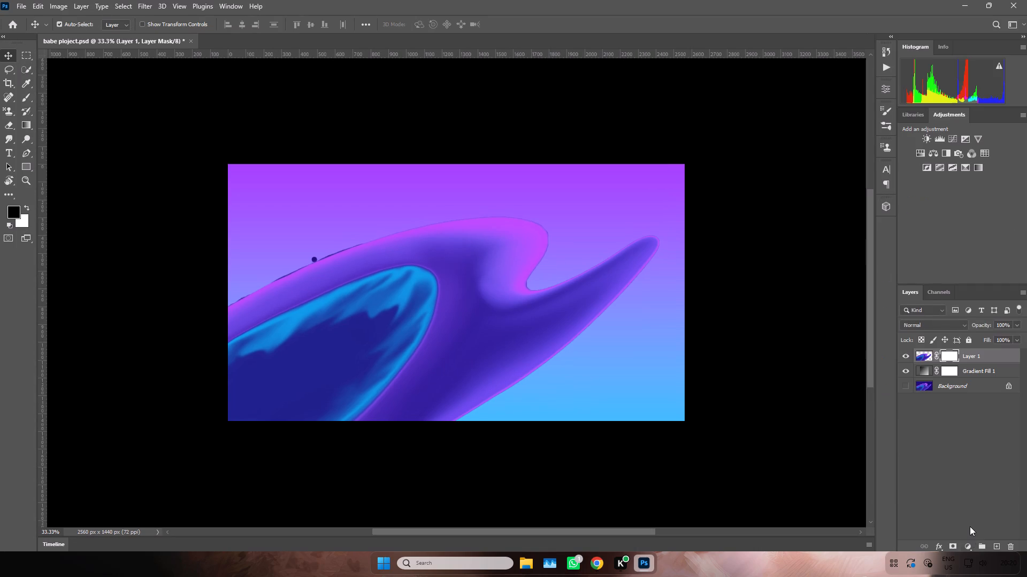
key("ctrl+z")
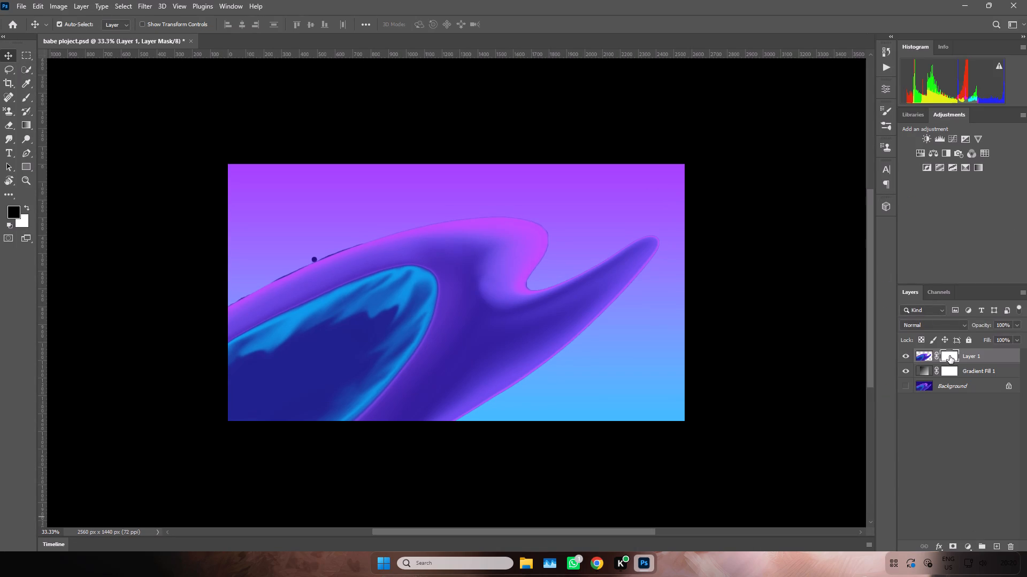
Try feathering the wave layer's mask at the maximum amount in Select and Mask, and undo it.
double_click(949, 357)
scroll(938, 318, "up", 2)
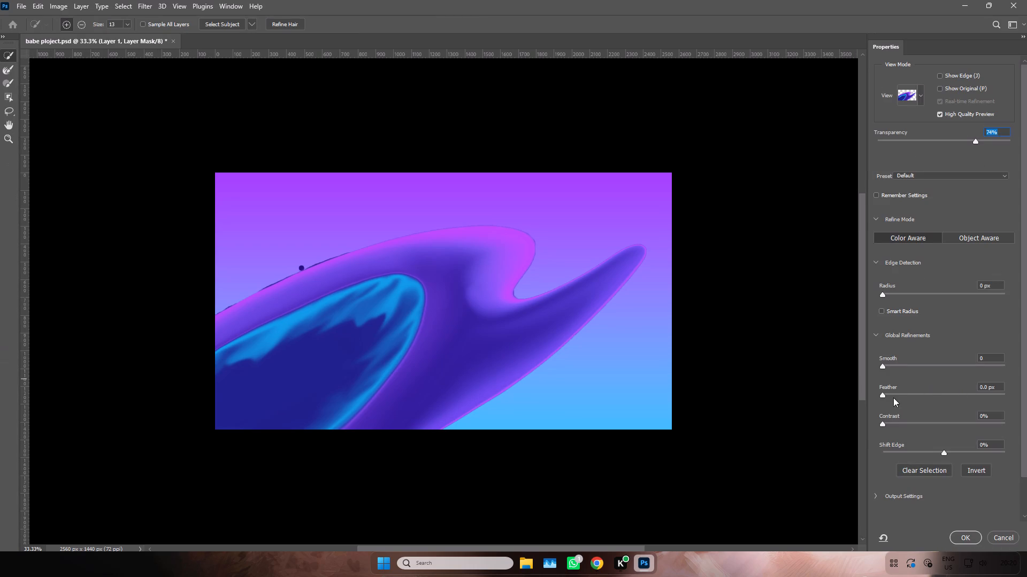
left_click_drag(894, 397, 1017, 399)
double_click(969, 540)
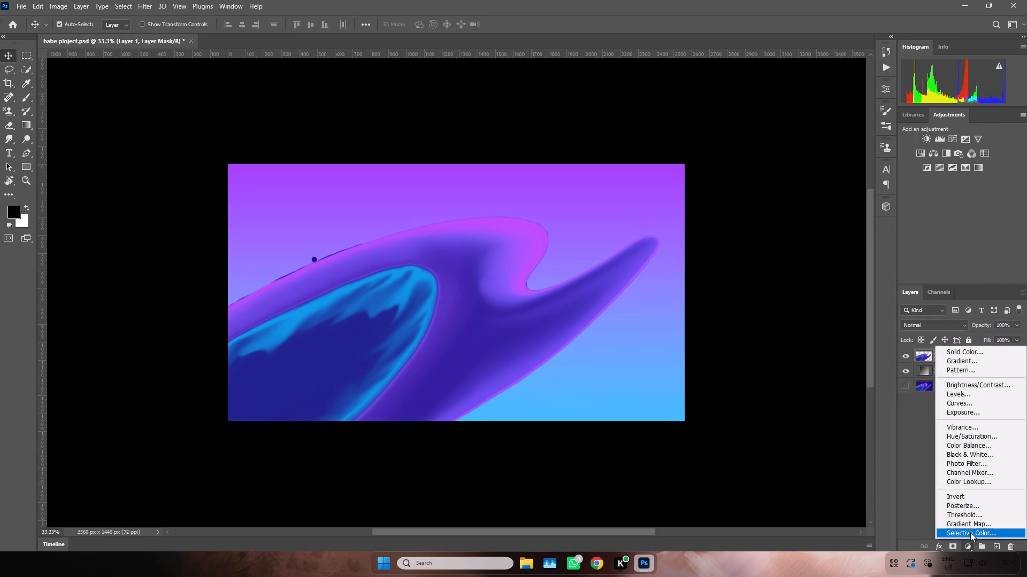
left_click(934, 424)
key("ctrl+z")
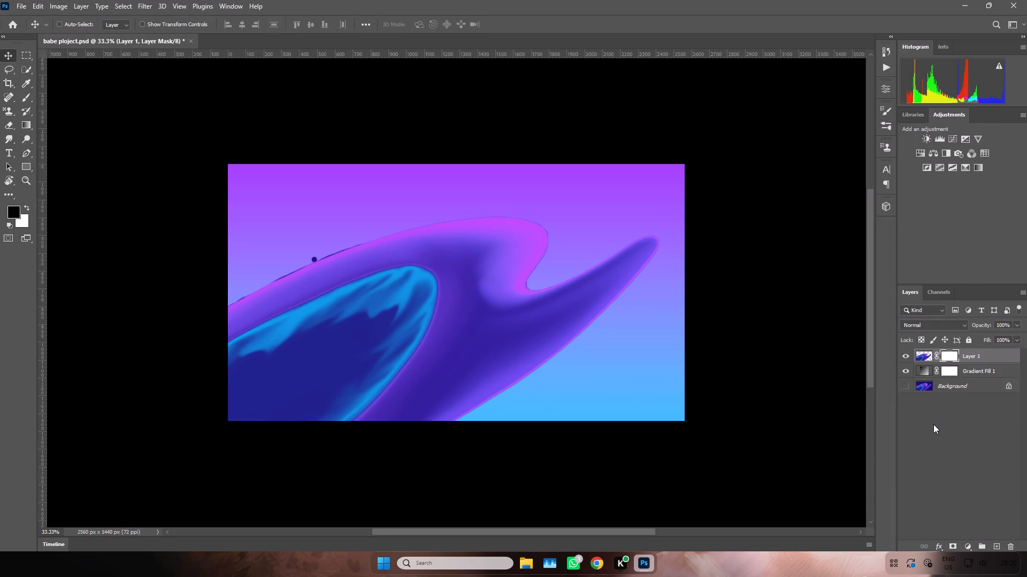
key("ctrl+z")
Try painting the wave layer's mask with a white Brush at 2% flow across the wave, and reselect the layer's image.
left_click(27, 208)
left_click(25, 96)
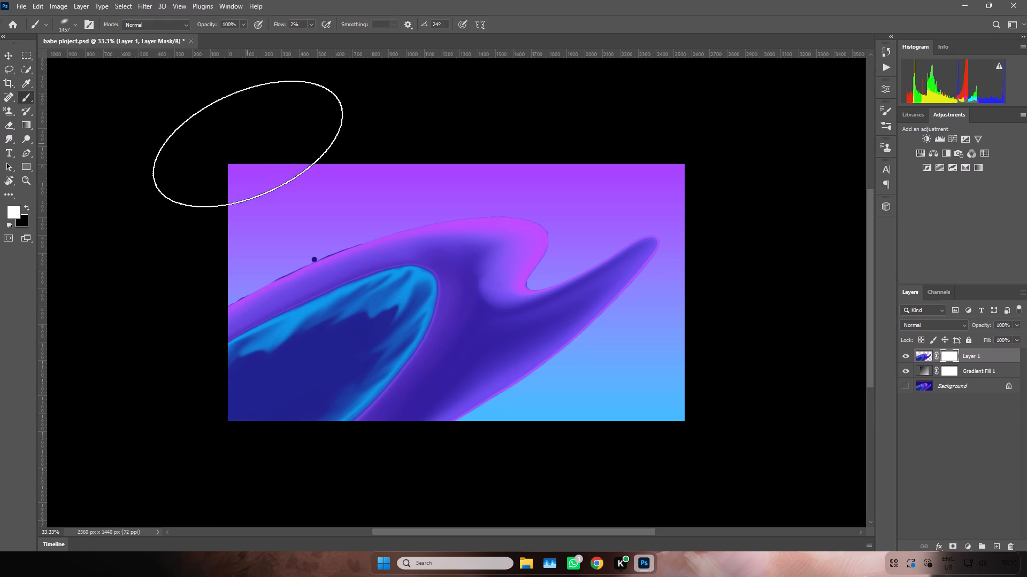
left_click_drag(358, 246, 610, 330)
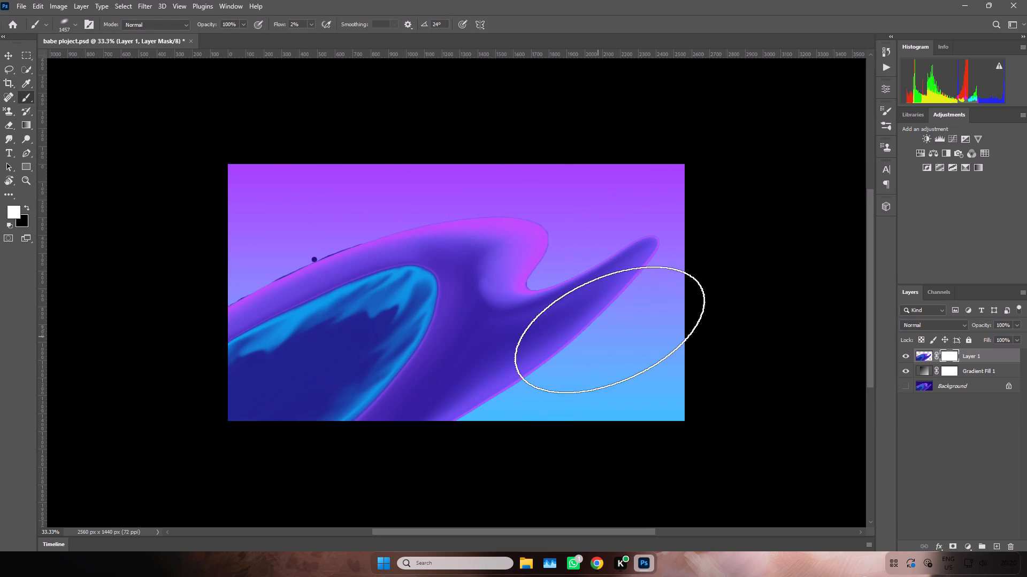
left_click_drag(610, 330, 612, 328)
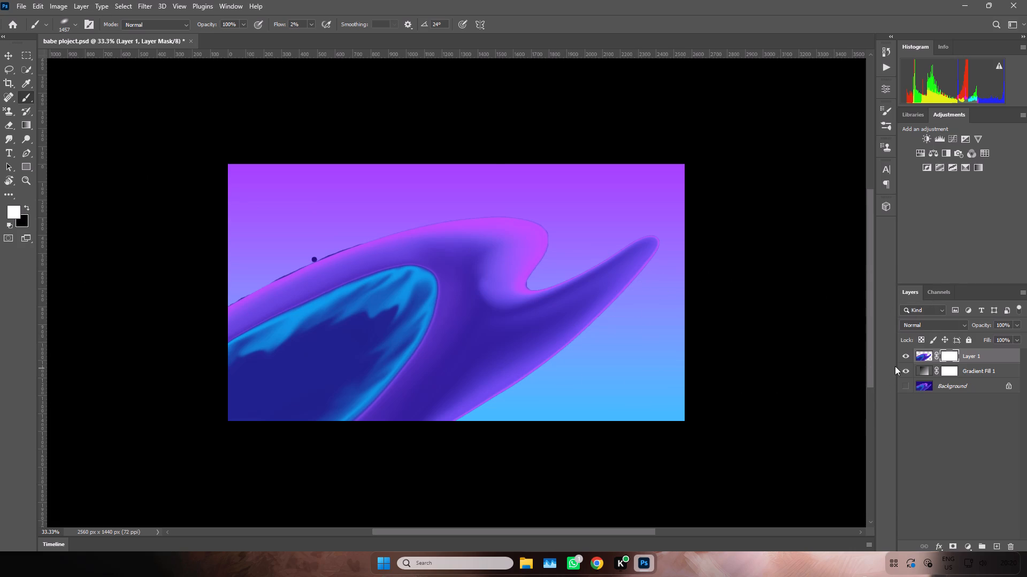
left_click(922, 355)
Switch to Chrome, read the full overview on feathering a shape in Photoshop, and return to Photoshop.
left_click(591, 563)
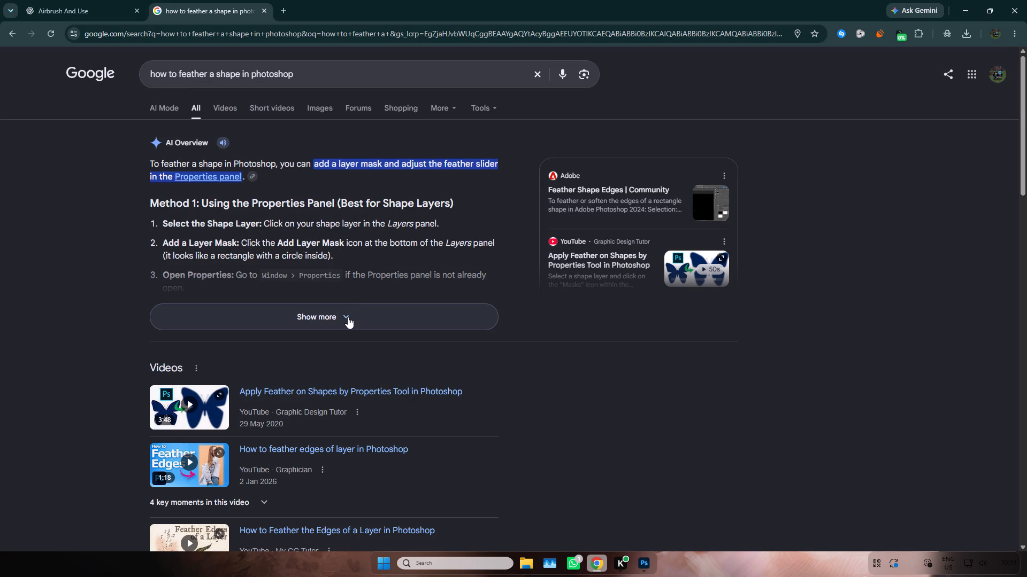
left_click(348, 317)
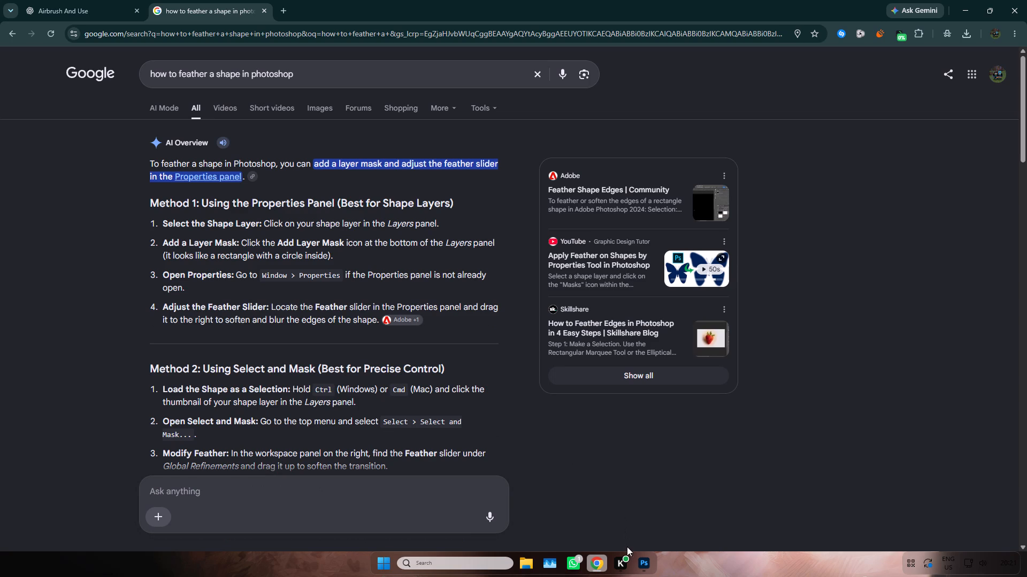
left_click(640, 557)
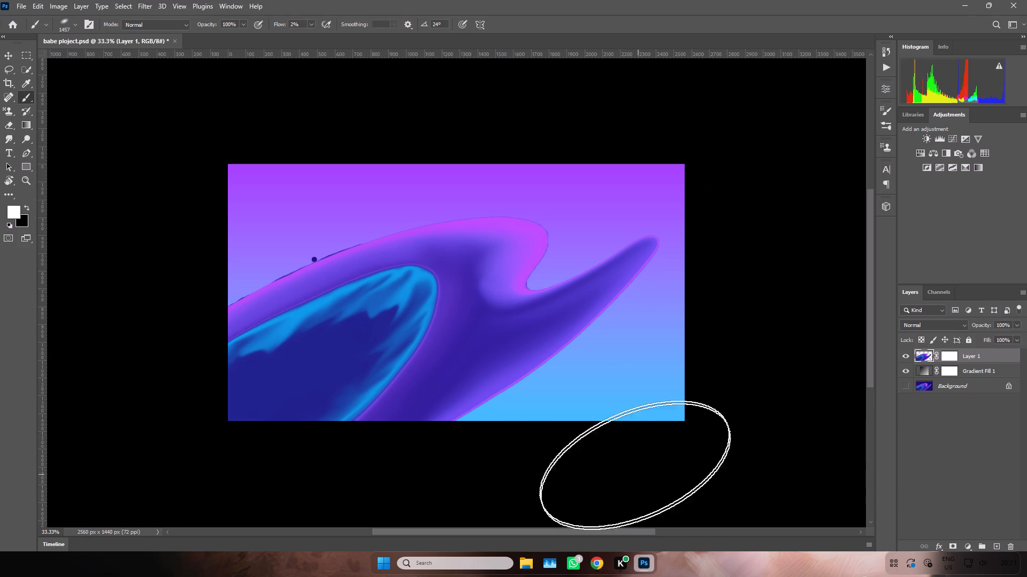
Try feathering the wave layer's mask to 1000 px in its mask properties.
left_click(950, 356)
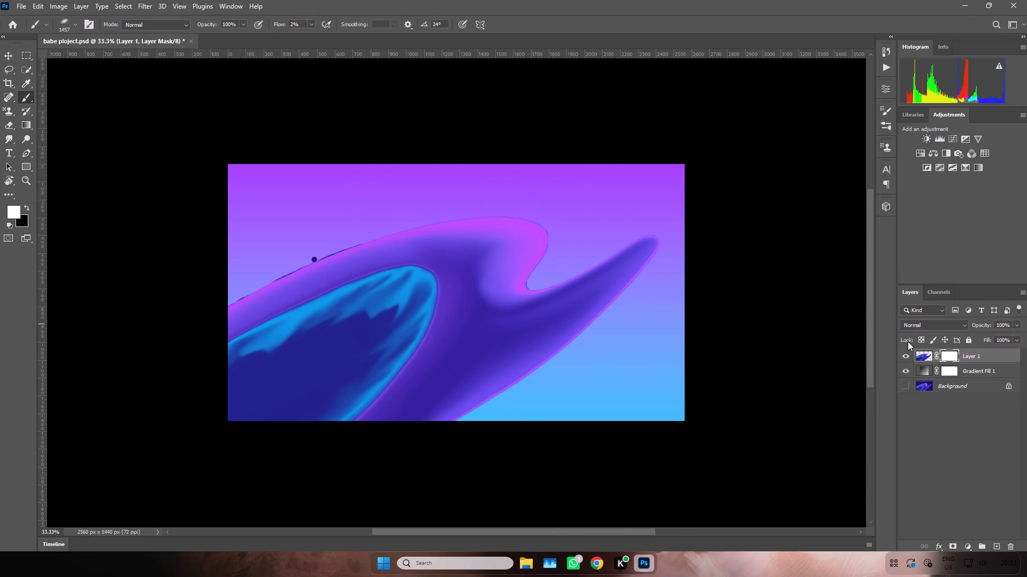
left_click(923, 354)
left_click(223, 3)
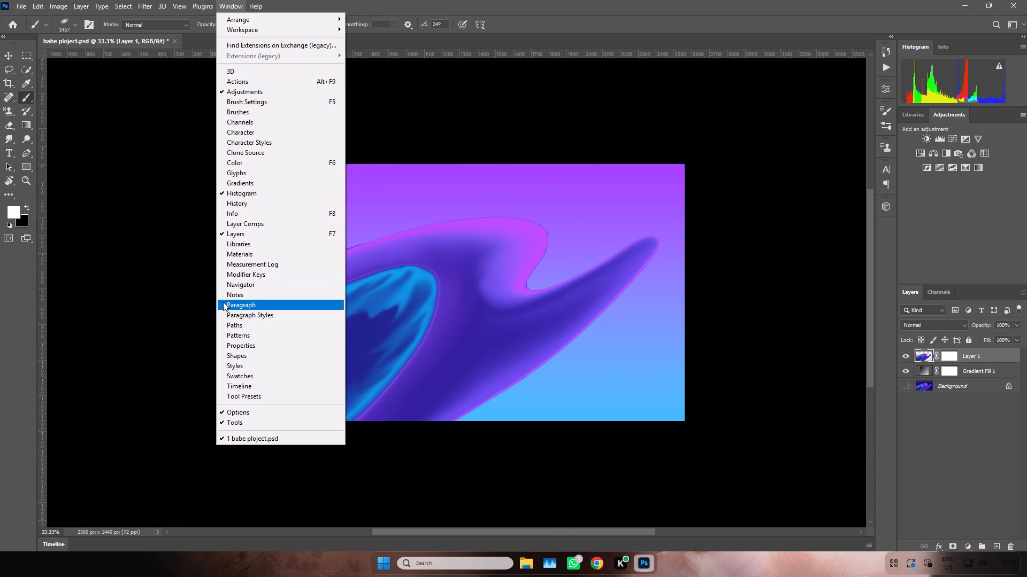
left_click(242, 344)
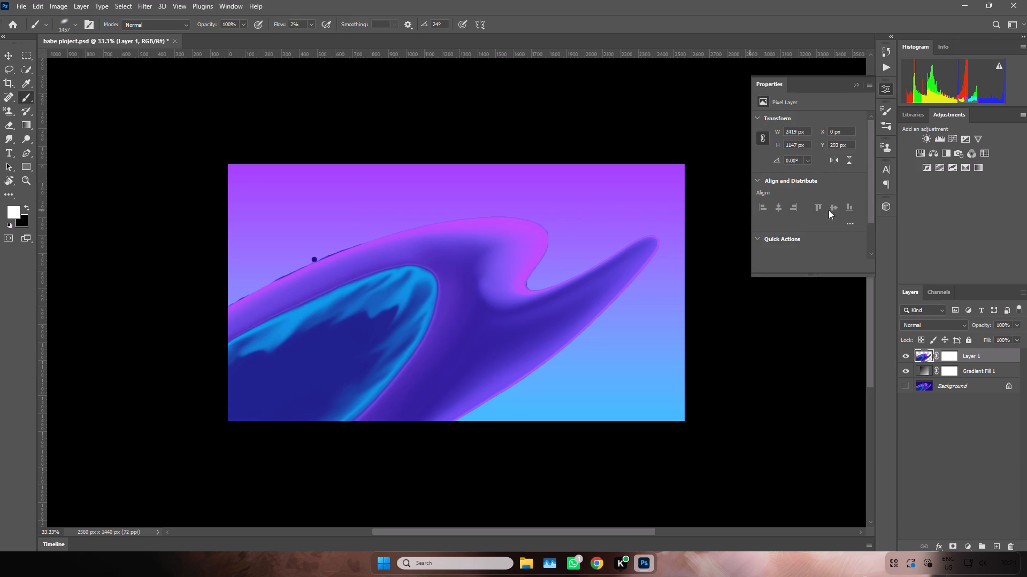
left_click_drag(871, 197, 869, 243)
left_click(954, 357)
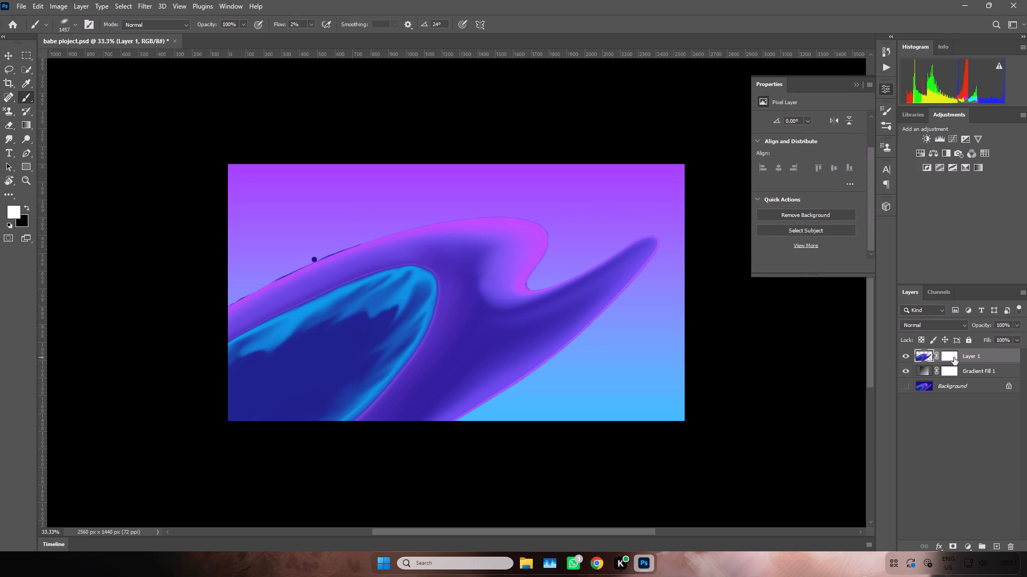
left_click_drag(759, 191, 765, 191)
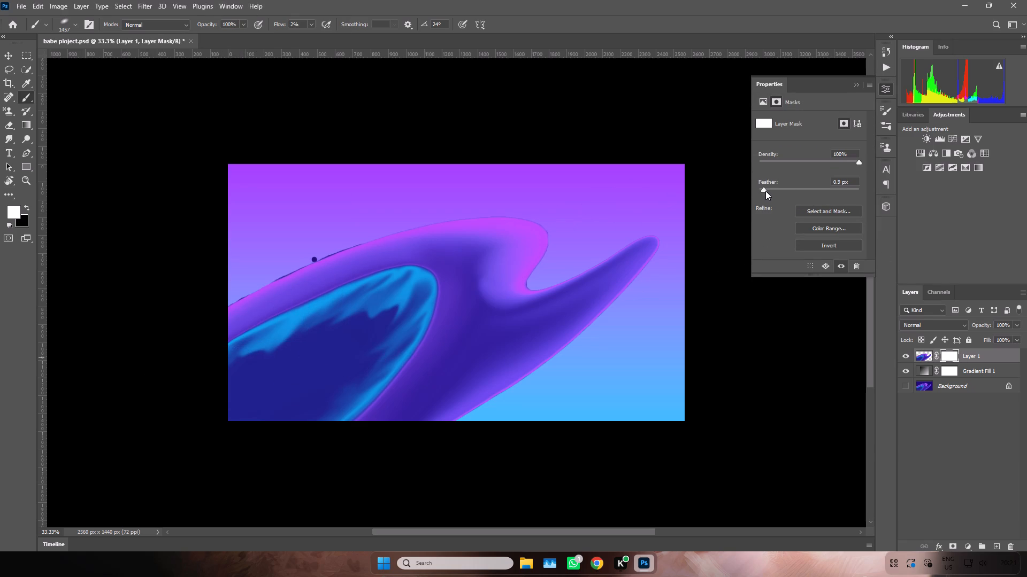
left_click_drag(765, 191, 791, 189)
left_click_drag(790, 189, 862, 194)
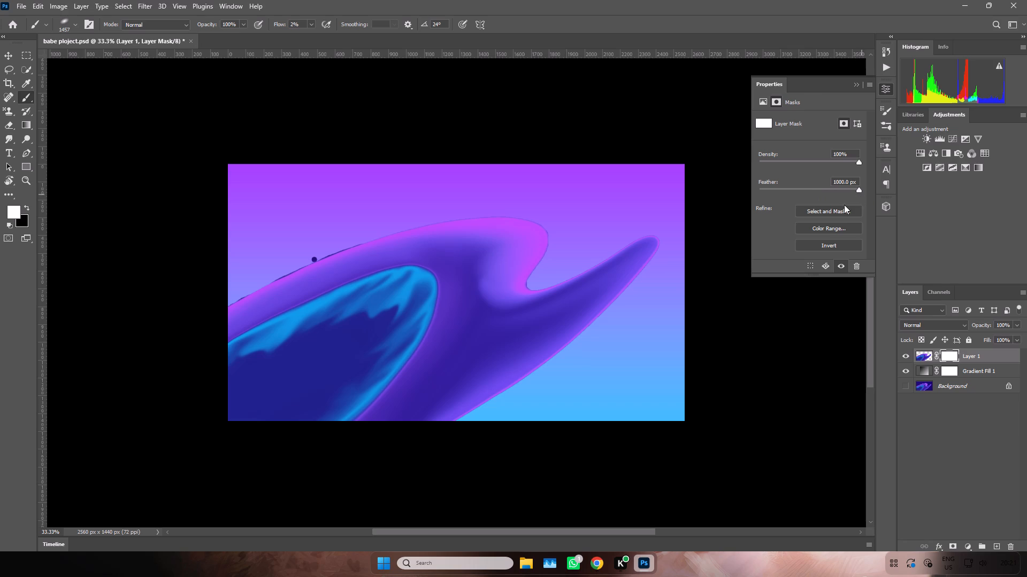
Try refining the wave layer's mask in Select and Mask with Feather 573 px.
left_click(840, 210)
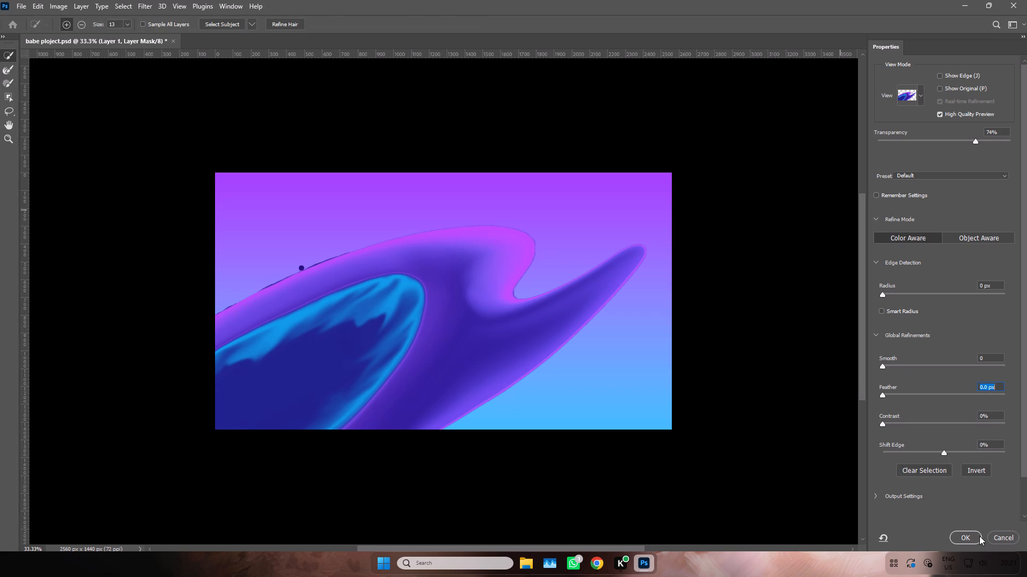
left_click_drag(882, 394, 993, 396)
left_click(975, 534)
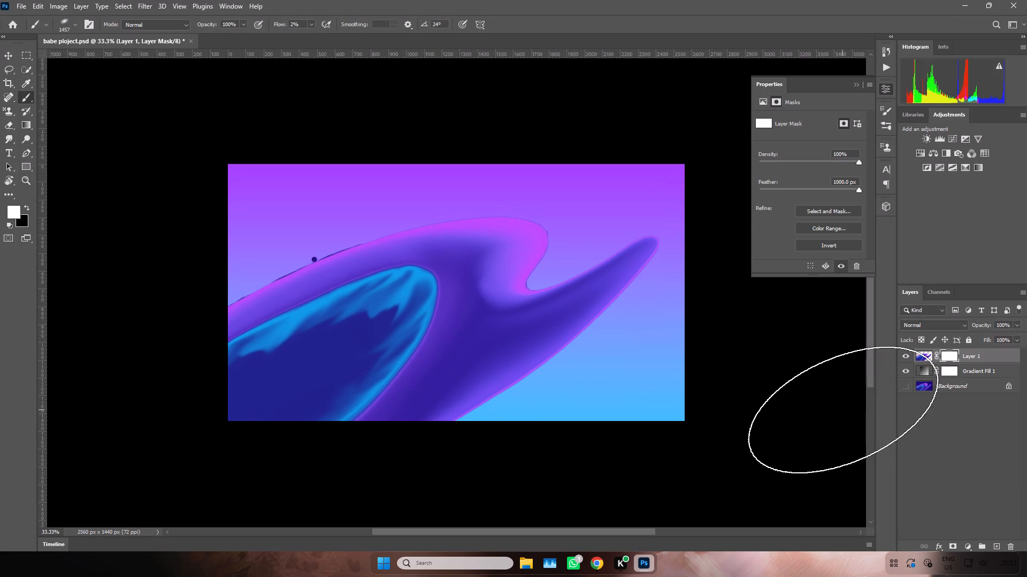
Undo the mask edits back to the unmasked wave layer, keeping it stacked above the gradient fill.
key("ctrl+z")
key("ctrl+z")
key("ctrl+z")
key("ctrl+z")
key("ctrl+z")
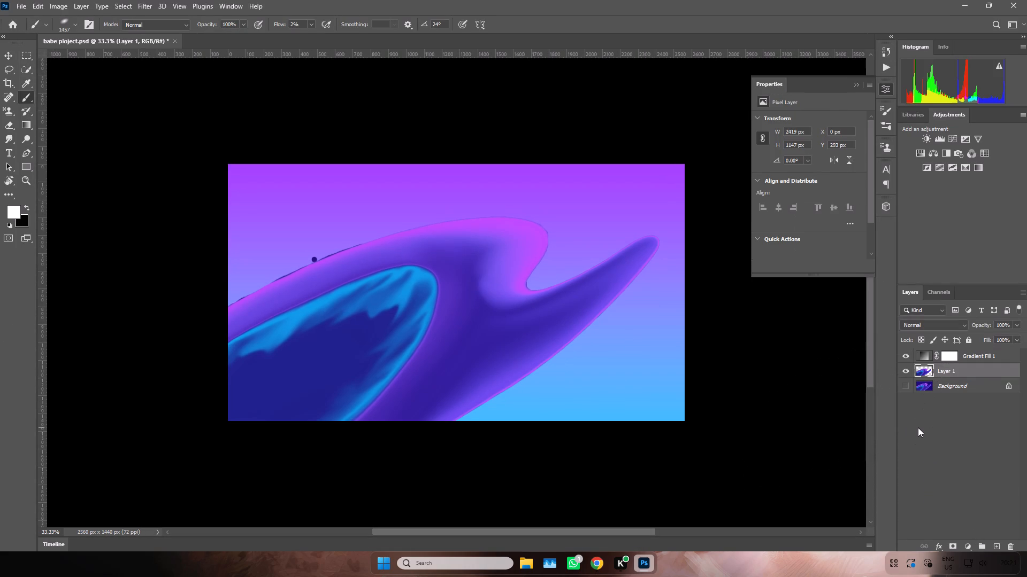
key("ctrl+shift+z")
Make the Background layer visible and clip the gradient fill layer to it.
left_click(923, 383)
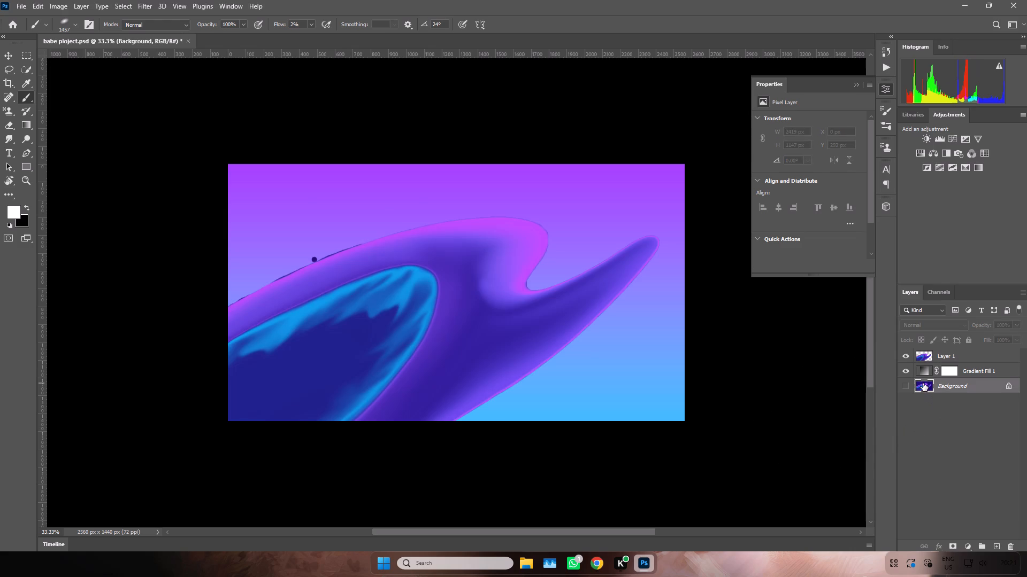
left_click(910, 387)
left_click(937, 378, "alt")
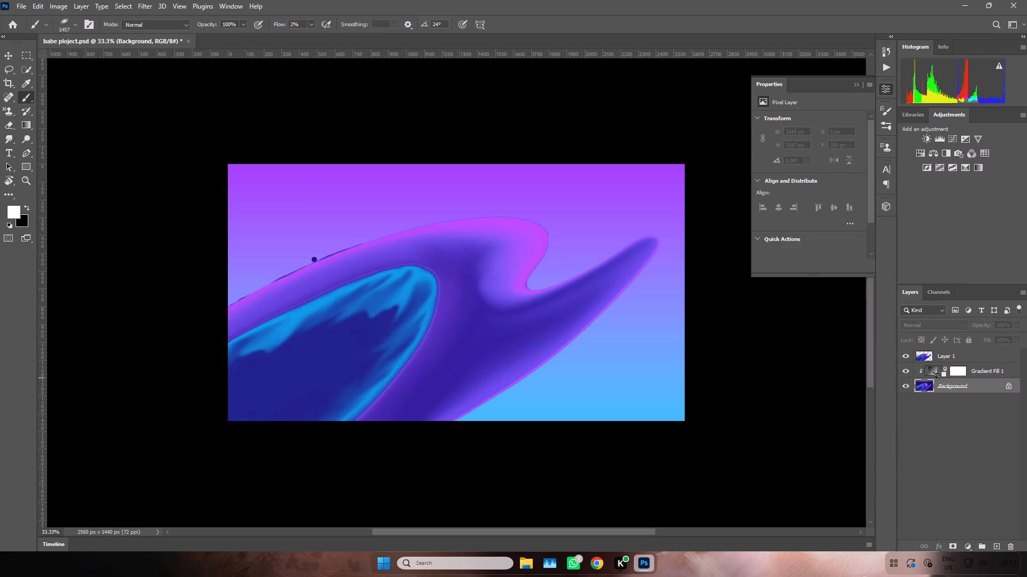
Hide the wave cutout layer.
left_click(907, 360)
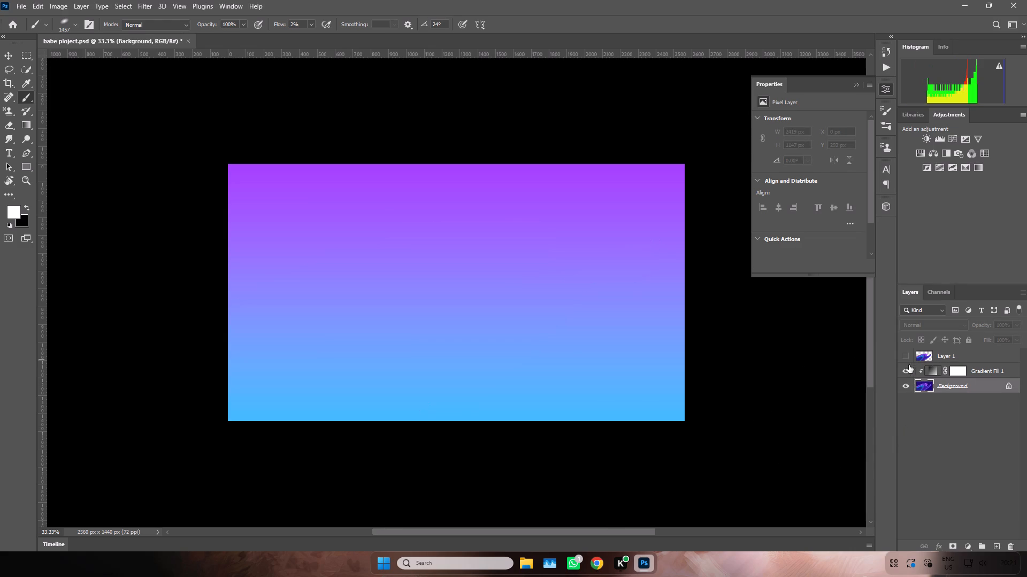
Release the gradient fill layer from its clipping to the Background layer.
left_click_drag(929, 387, 933, 362)
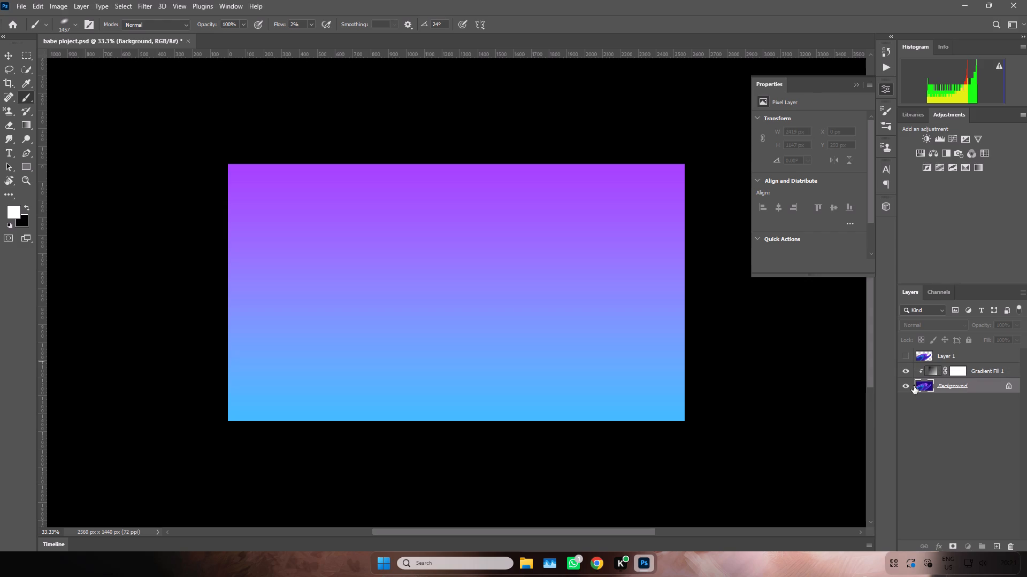
left_click(920, 377, "alt")
Unlock the Background layer so it can be reordered with the gradient fill layer.
left_click_drag(965, 385, 965, 364)
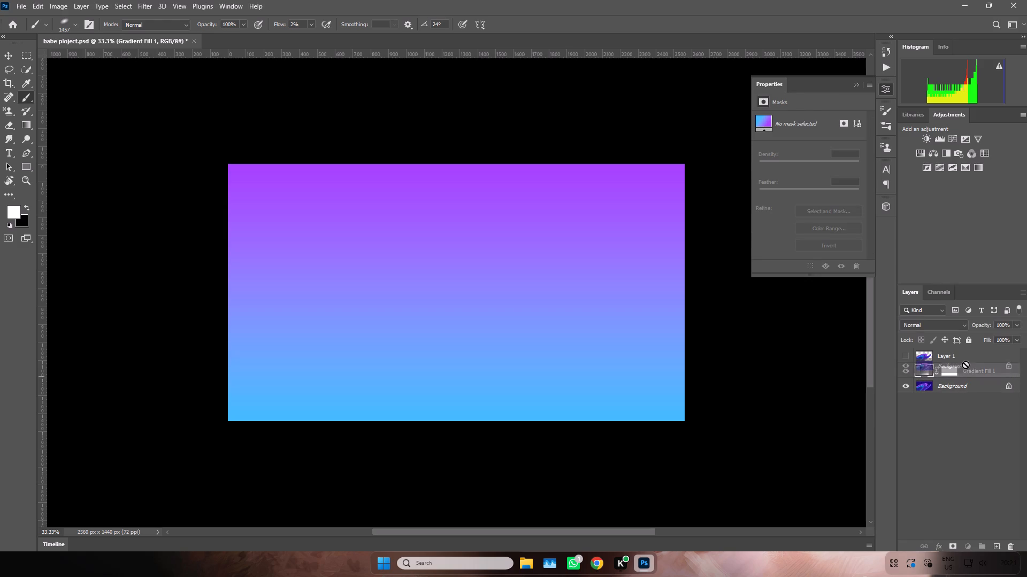
left_click_drag(965, 364, 966, 363)
left_click_drag(965, 369, 964, 393)
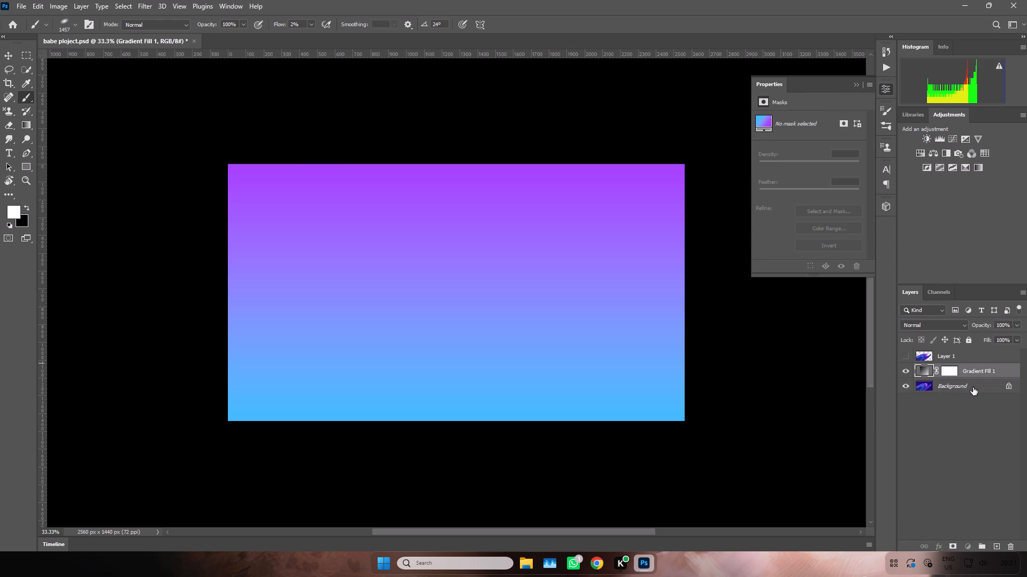
left_click(1007, 384)
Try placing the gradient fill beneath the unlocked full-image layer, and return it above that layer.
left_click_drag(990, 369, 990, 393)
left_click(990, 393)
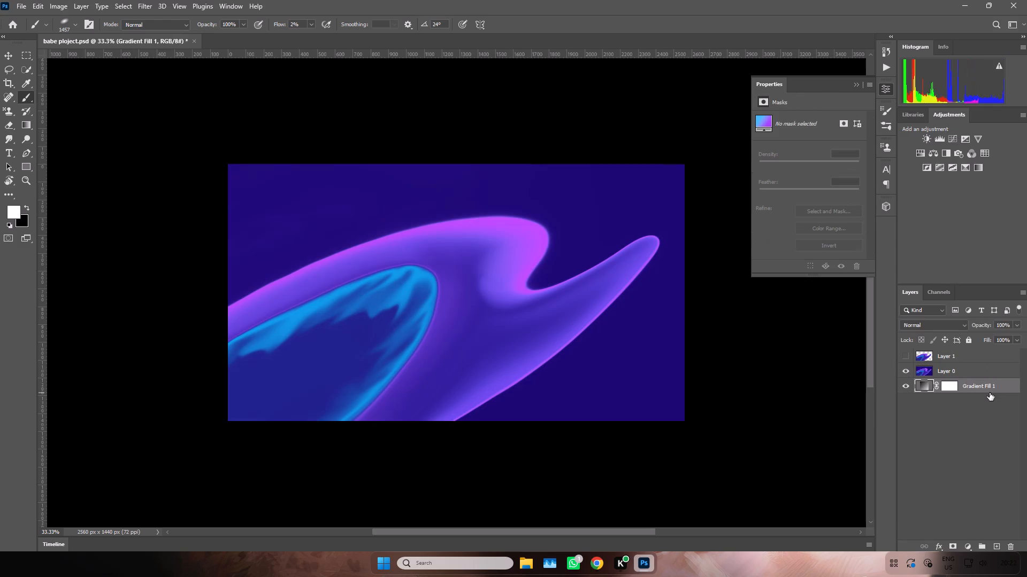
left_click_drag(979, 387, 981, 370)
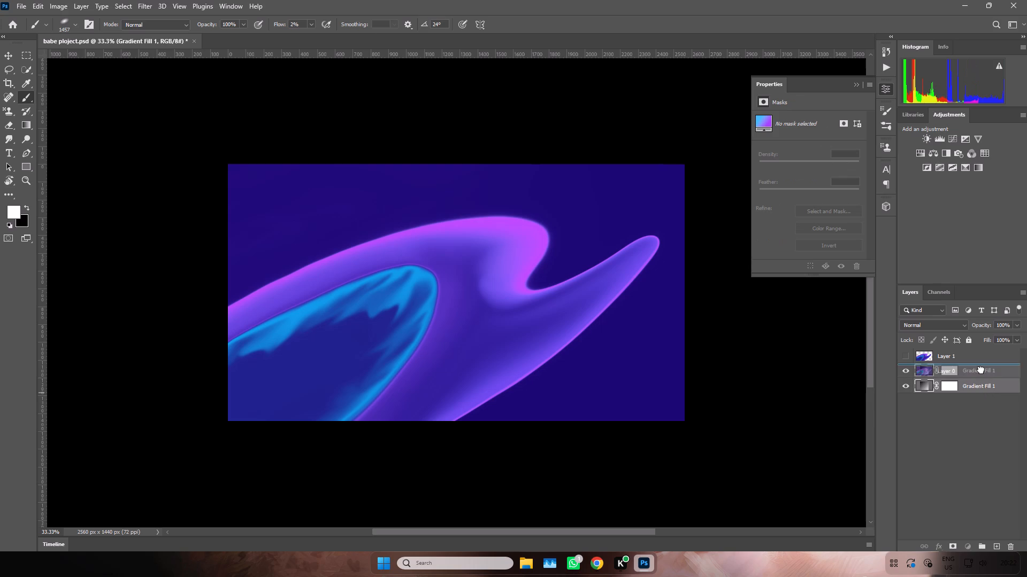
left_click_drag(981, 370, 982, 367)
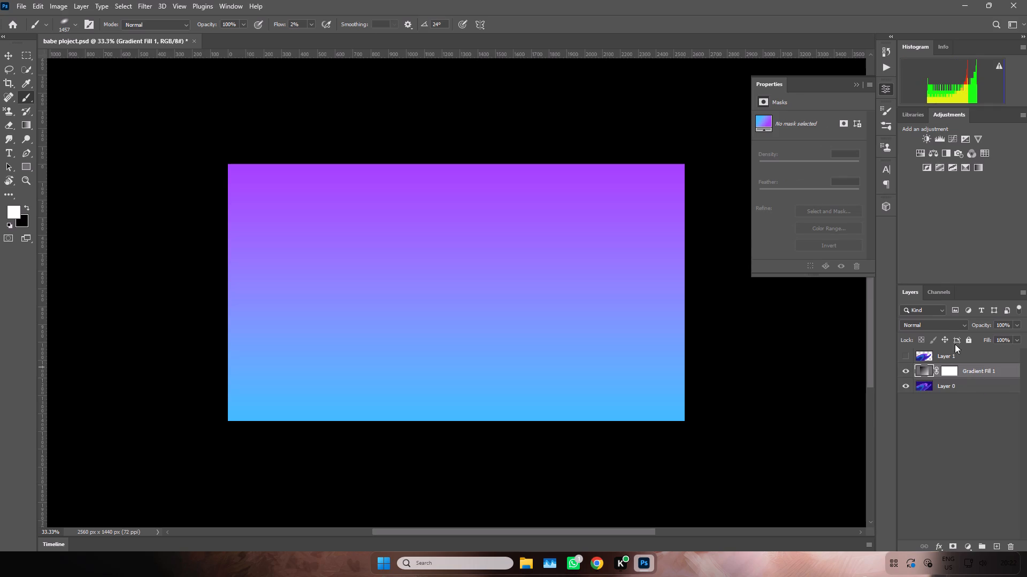
Set the gradient fill layer's blend mode to Lighten.
left_click(944, 322)
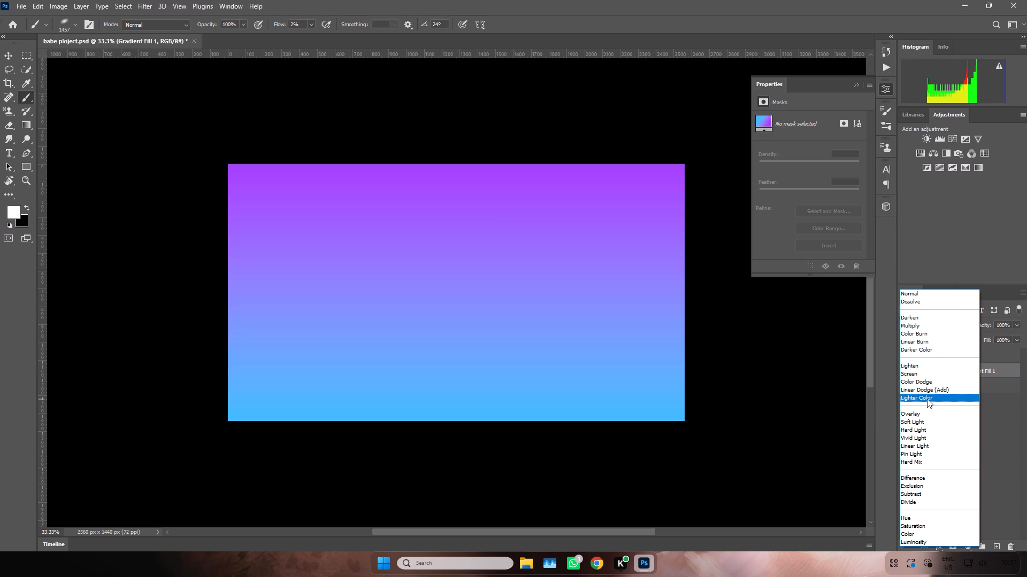
left_click(924, 367)
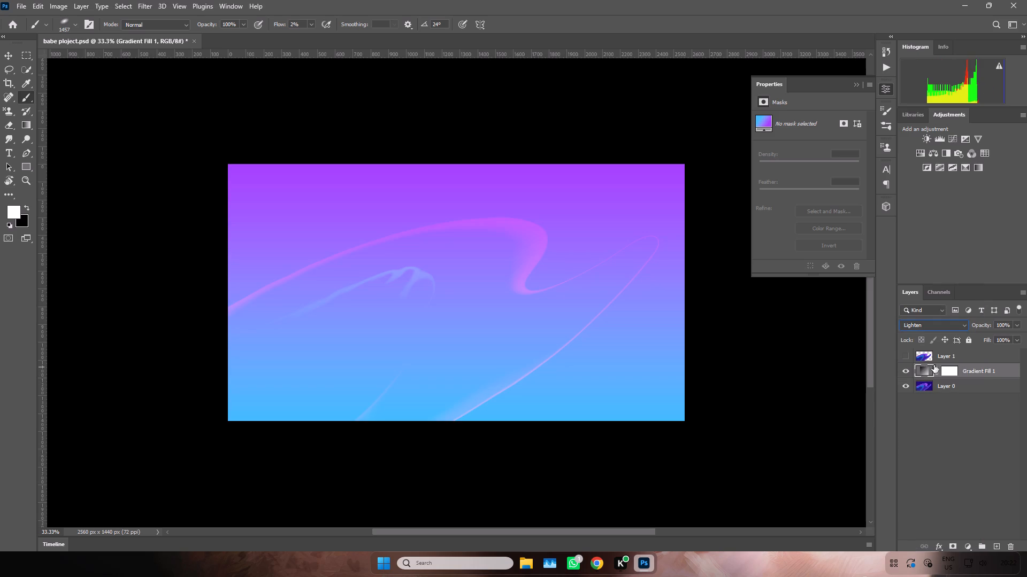
Make the wave cutout layer visible again above the gradient fill.
left_click(906, 358)
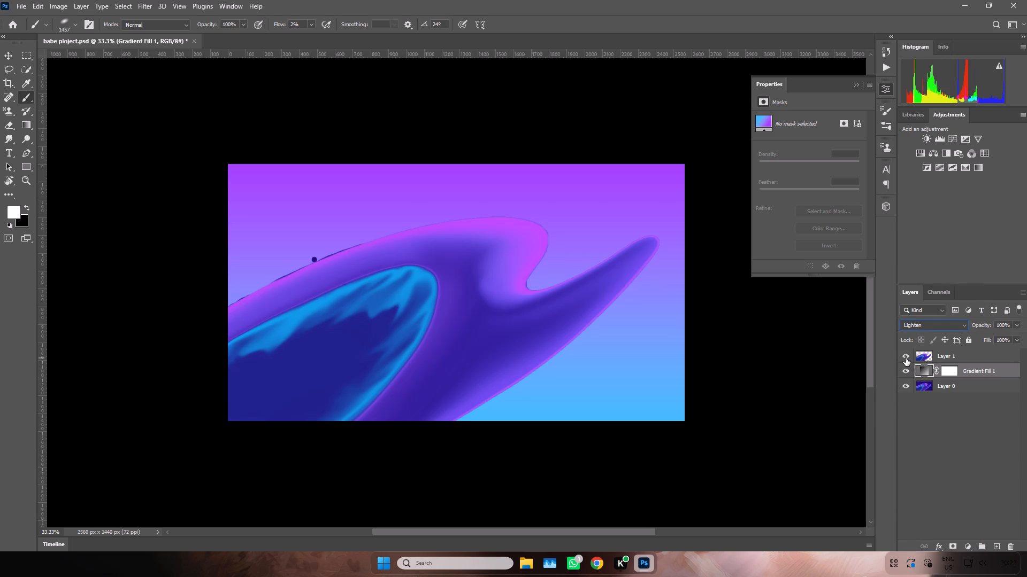
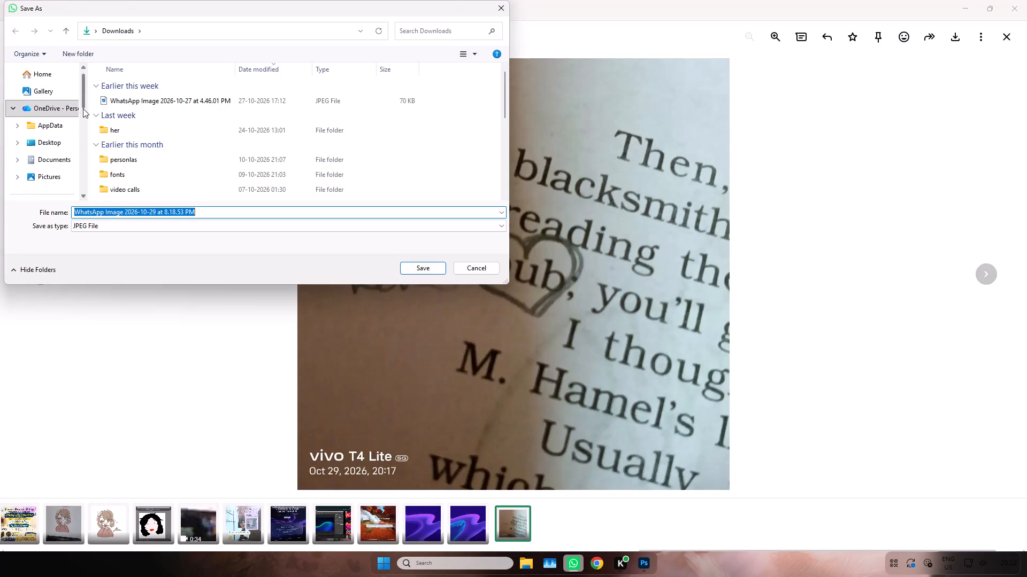
Choose the Downloads folder as the save location for the JPEG photo of the book page from WhatsApp.
left_click(49, 156)
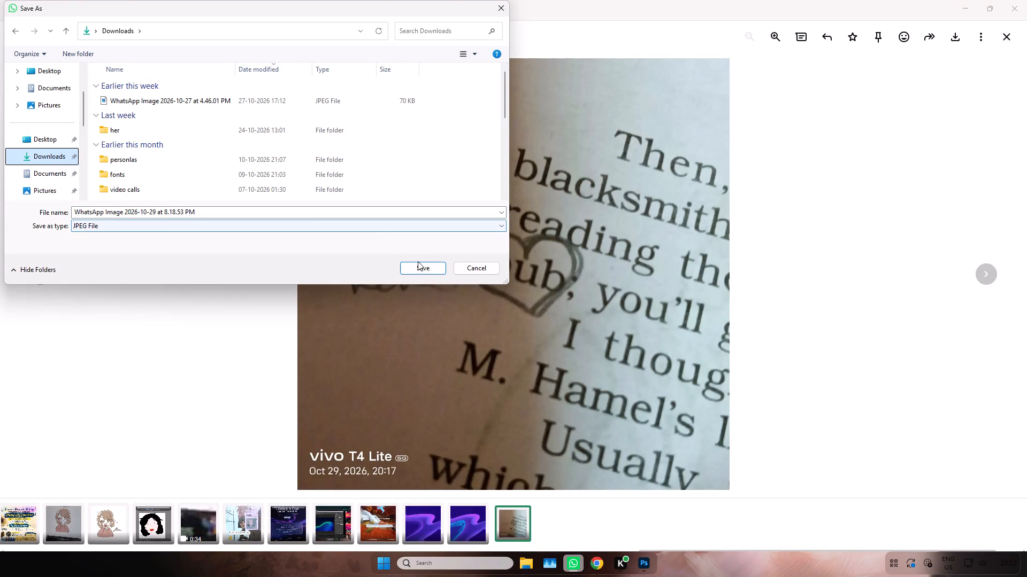
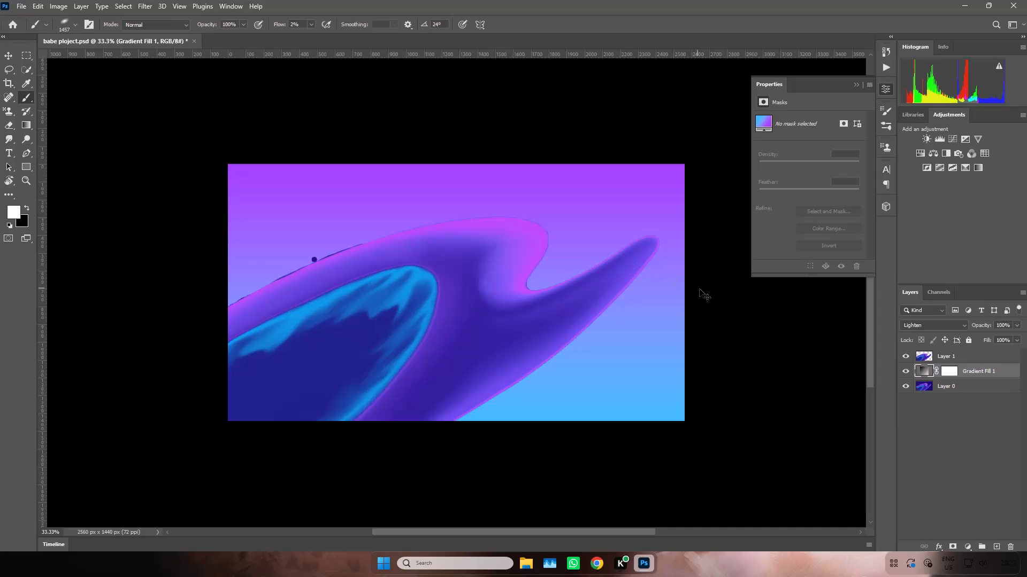
Undo the gradient fill, wave cutout layer and wave selection, back to the Exposure 1 adjustment layer above the Background.
key("ctrl+z")
key("ctrl+z")
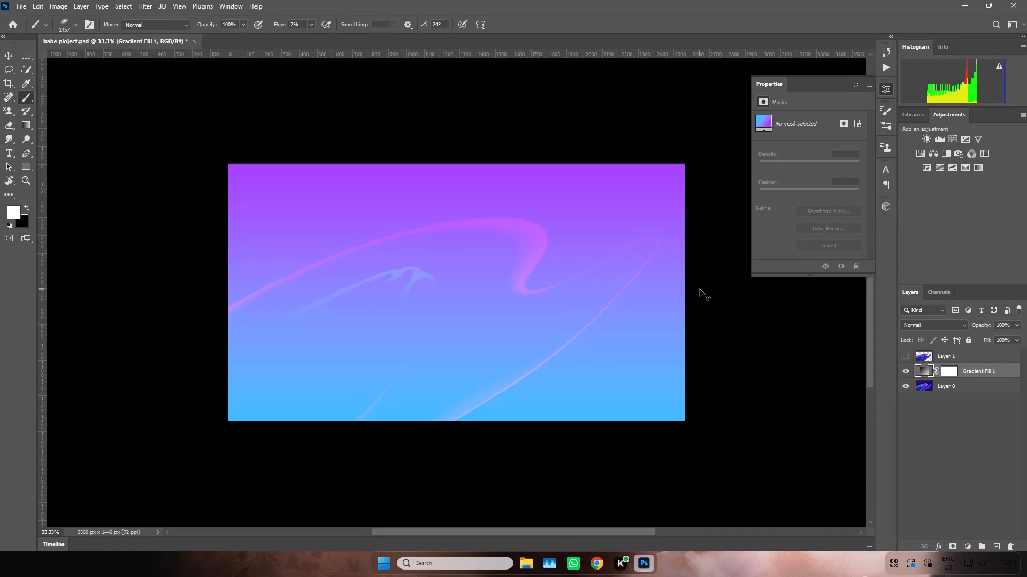
key("ctrl+z")
key("ctrl+z")
key("ctrl+z")
key("ctrl+z")
key("ctrl+z")
key("ctrl+z")
key("ctrl+z")
key("ctrl+z")
key("ctrl+z")
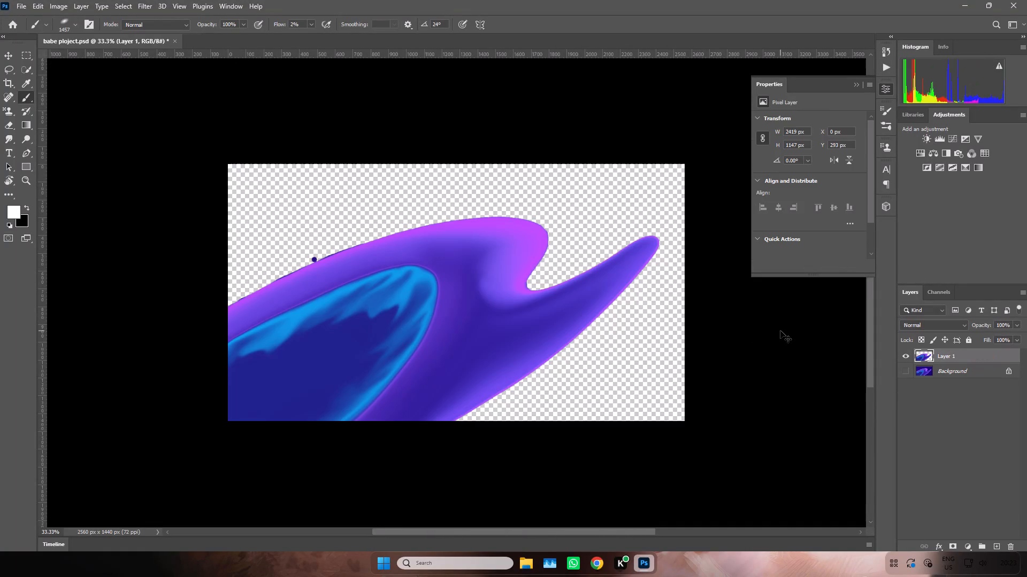
key("ctrl+z")
key("ctrl+z")
key("ctrl+z")
key("ctrl+z")
key("ctrl+z")
key("ctrl+z")
key("ctrl+z")
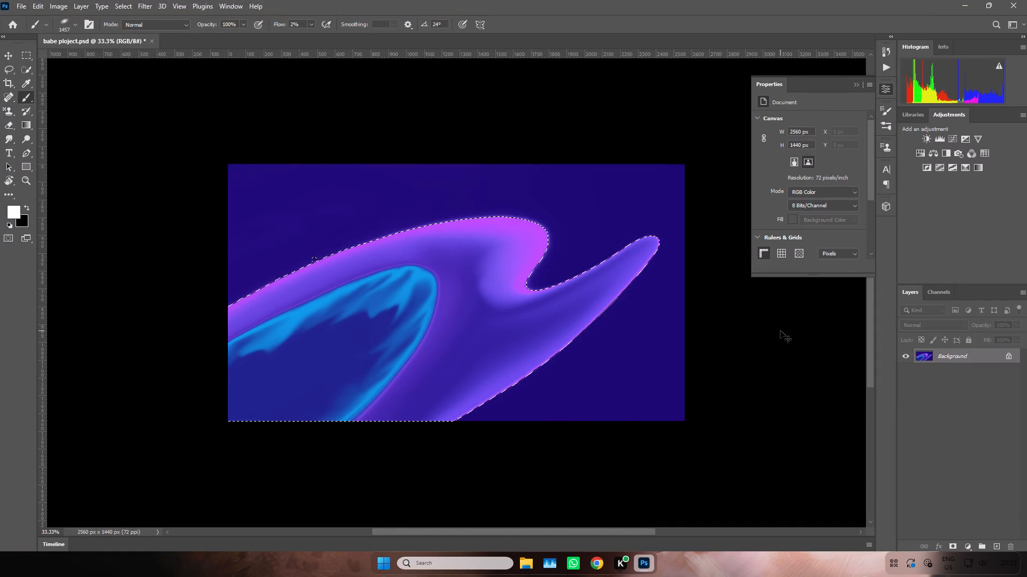
key("ctrl+z")
key("ctrl+z")
key("ctrl+z")
key("ctrl+z")
key("ctrl+z")
key("ctrl+z")
key("ctrl+z")
key("ctrl+z")
key("ctrl+z")
key("ctrl+z")
key("ctrl+z")
key("ctrl+z")
key("ctrl+z")
key("ctrl+z")
key("ctrl+z")
key("ctrl+z")
key("ctrl+z")
key("ctrl+z")
key("ctrl+z")
key("ctrl+z")
key("ctrl+z")
key("ctrl+z")
key("ctrl+z")
key("ctrl+z")
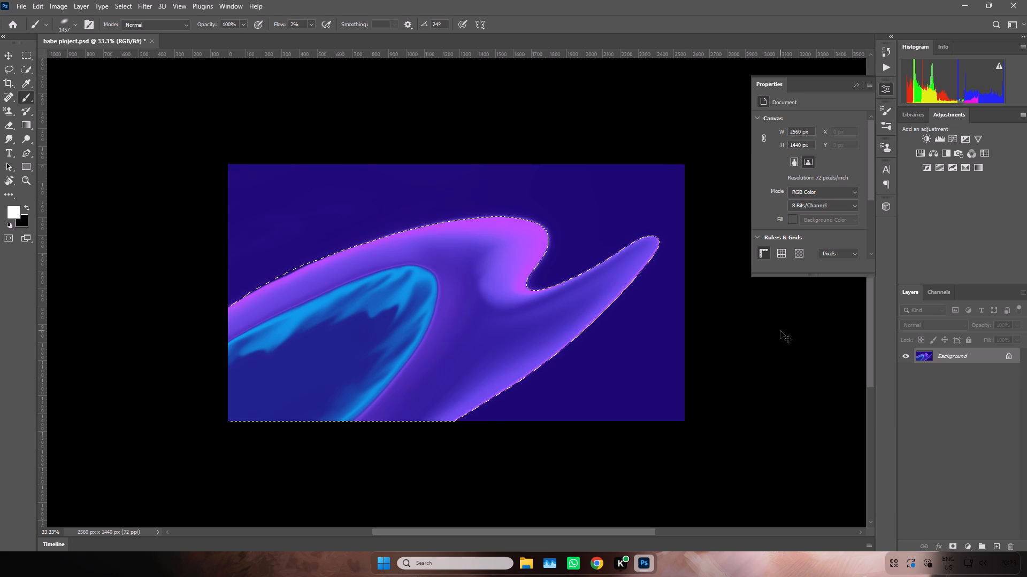
key("ctrl+z")
key("ctrl+z")
key("ctrl+z")
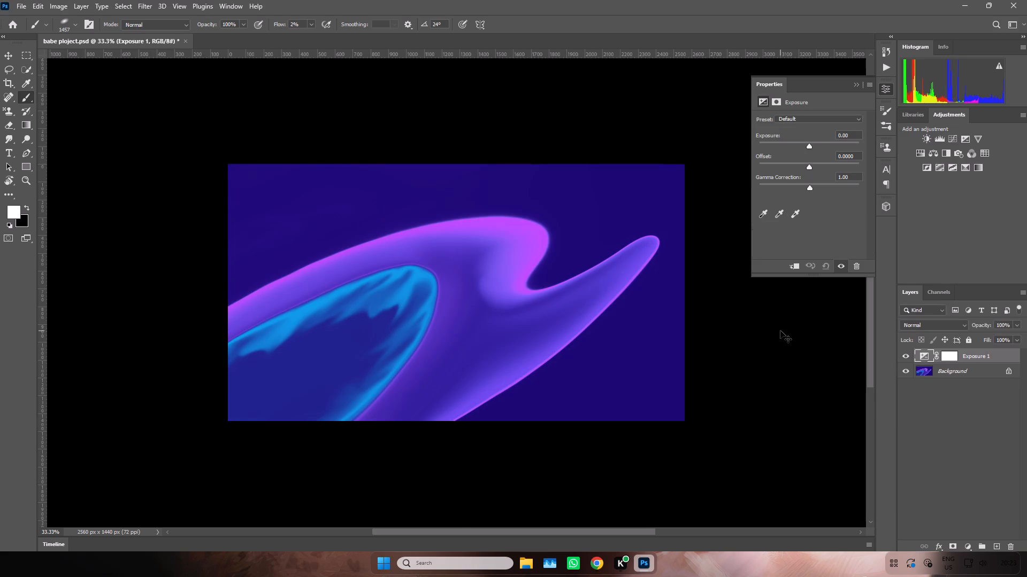
Delete the Exposure 1 adjustment layer.
left_click(1009, 542)
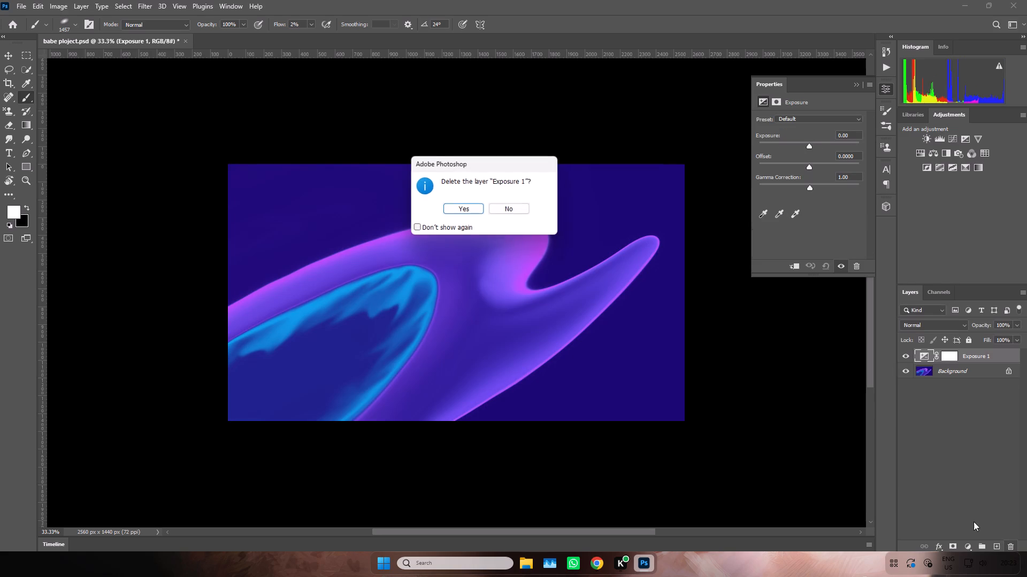
Confirm deleting the Exposure adjustment layer above the Background.
left_click(473, 209)
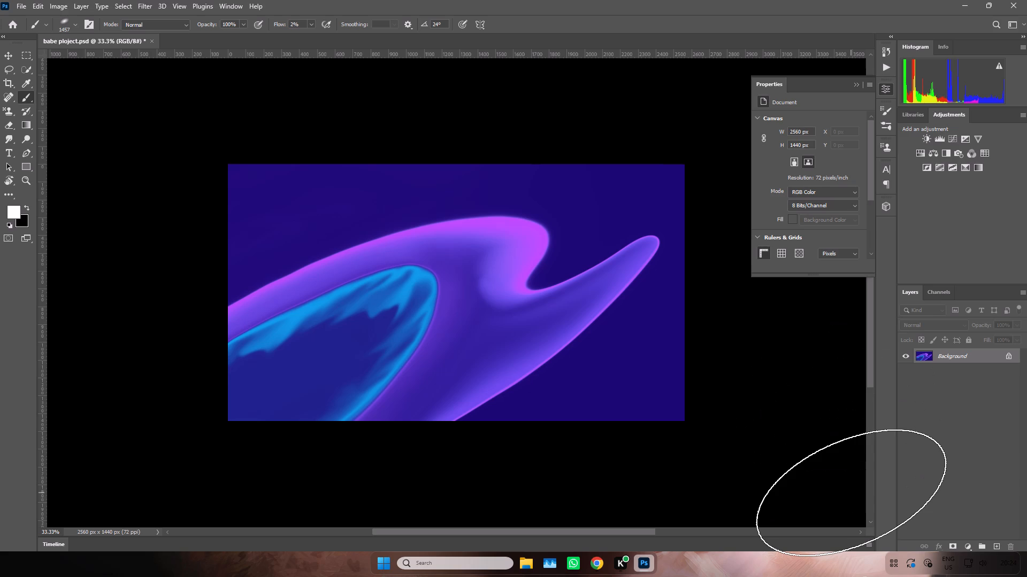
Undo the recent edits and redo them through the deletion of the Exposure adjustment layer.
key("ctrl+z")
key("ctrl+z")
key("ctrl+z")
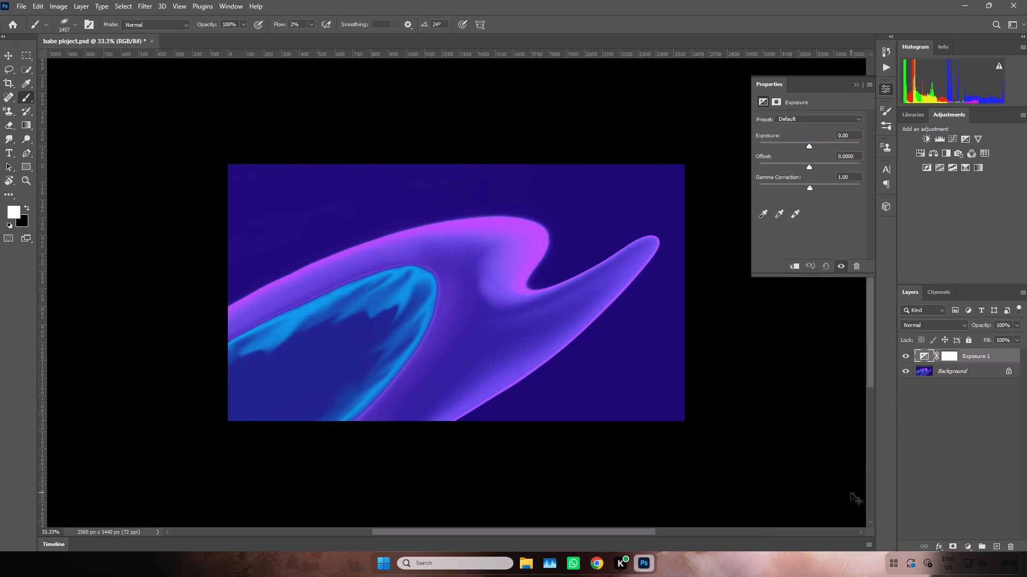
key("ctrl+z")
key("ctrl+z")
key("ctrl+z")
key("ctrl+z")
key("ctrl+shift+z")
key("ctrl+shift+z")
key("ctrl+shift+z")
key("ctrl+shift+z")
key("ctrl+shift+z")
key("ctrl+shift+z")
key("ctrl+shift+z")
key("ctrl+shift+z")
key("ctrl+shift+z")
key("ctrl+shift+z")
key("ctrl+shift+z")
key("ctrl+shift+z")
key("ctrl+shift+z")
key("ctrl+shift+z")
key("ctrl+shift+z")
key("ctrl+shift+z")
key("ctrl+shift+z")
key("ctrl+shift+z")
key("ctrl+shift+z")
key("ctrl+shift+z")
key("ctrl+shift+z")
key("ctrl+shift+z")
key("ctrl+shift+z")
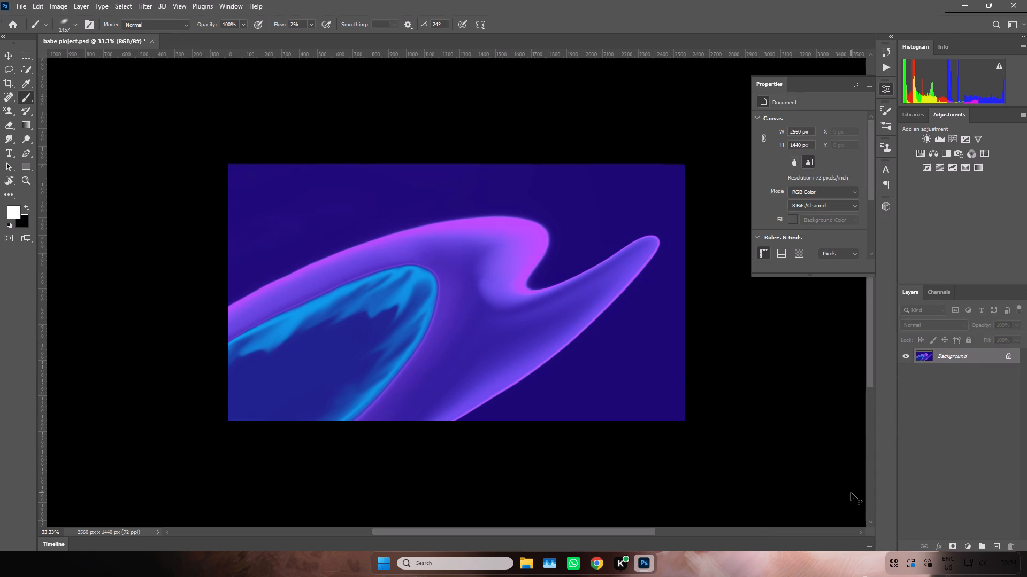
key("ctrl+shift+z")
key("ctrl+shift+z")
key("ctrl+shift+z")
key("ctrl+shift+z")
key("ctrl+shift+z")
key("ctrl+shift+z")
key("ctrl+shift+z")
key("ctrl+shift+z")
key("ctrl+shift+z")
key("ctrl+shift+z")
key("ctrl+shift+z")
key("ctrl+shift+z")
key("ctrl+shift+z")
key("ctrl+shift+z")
Quick-select the whole purple wave on the Background, add a new layer and paste a copy of the wave.
key("z")
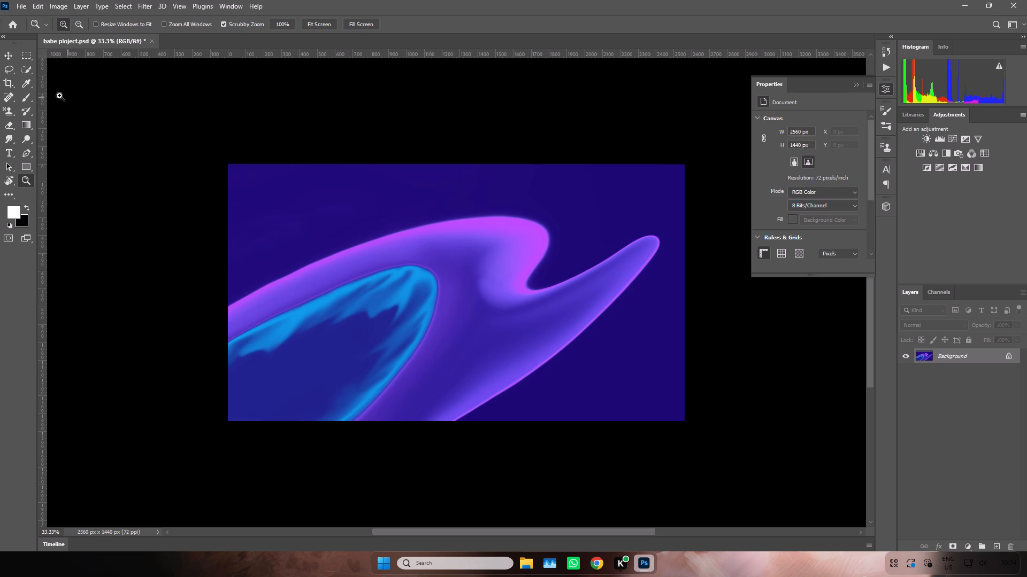
double_click(22, 68)
left_click_drag(305, 286, 367, 271)
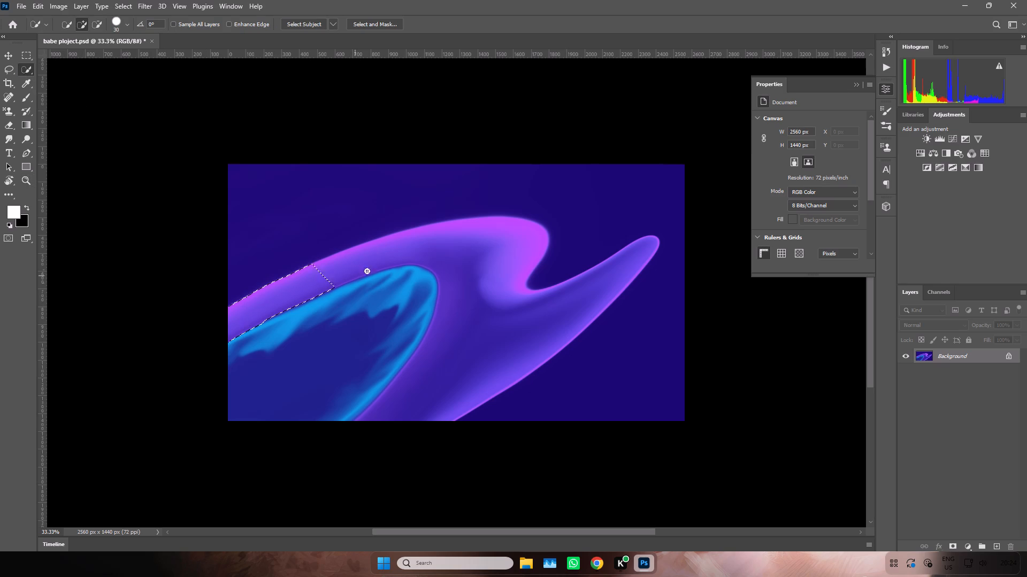
left_click_drag(367, 271, 614, 276)
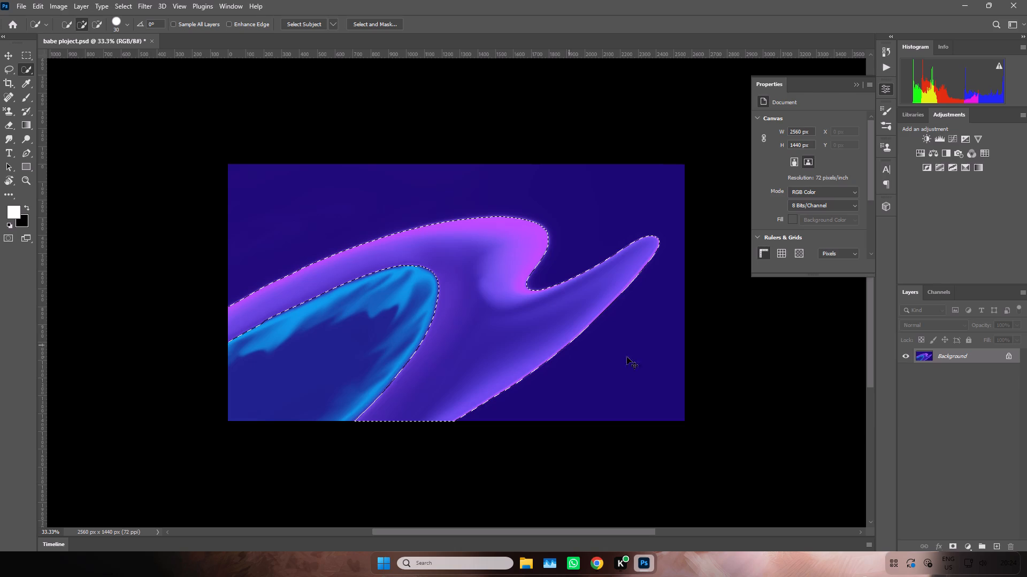
key("ctrl+c")
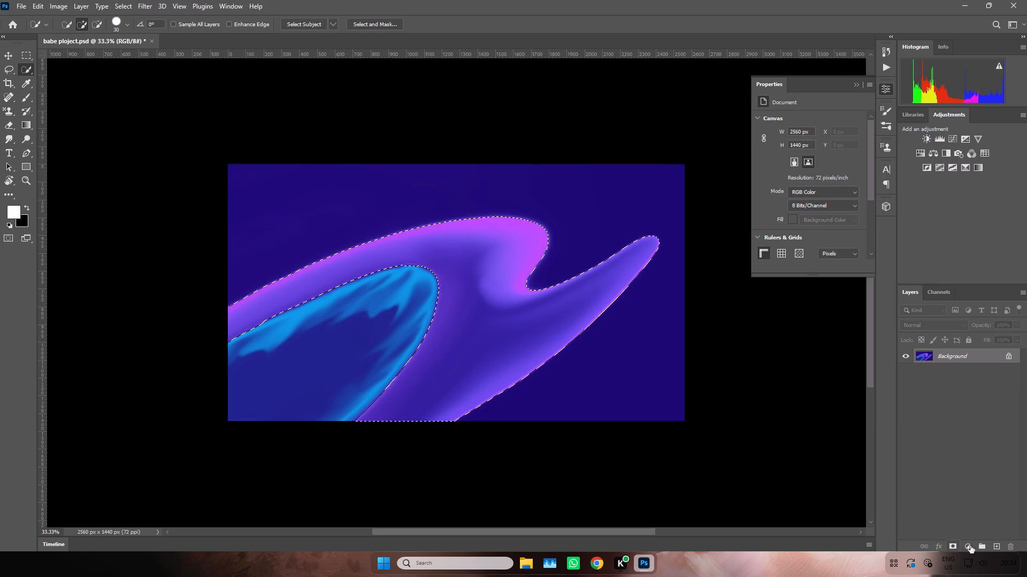
double_click(994, 546)
key("ctrl+v")
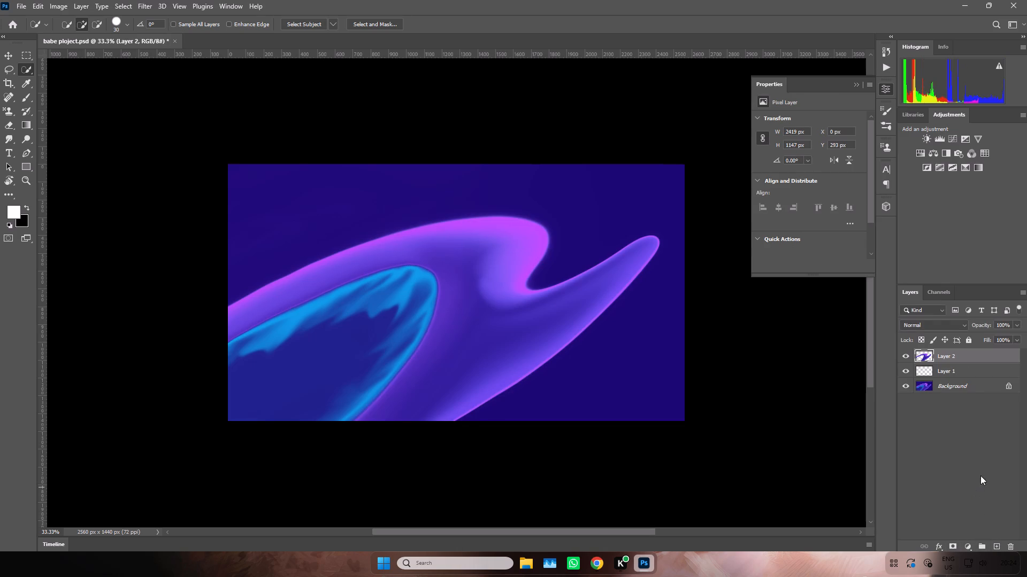
Delete the empty layer between the pasted wave and the Background.
left_click(964, 371)
left_click(1012, 549)
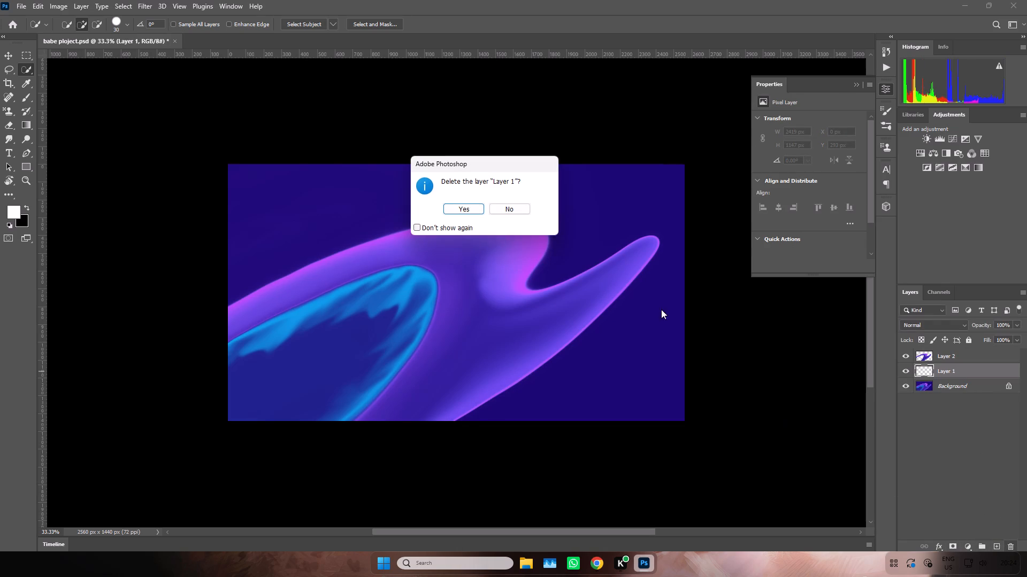
left_click(469, 210)
Add a new blank layer directly above the Background, beneath the wave copy.
left_click(959, 360)
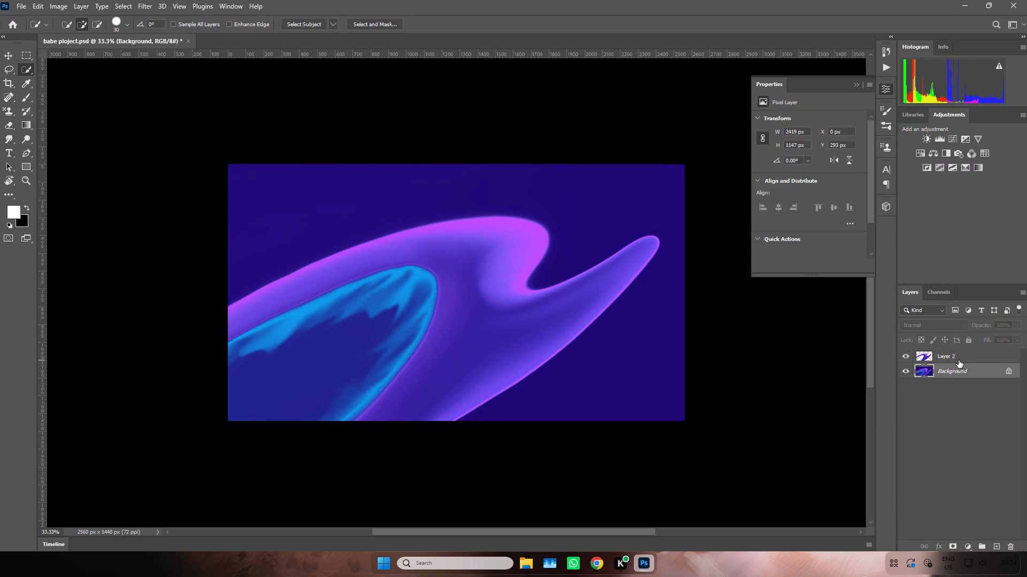
left_click(954, 373)
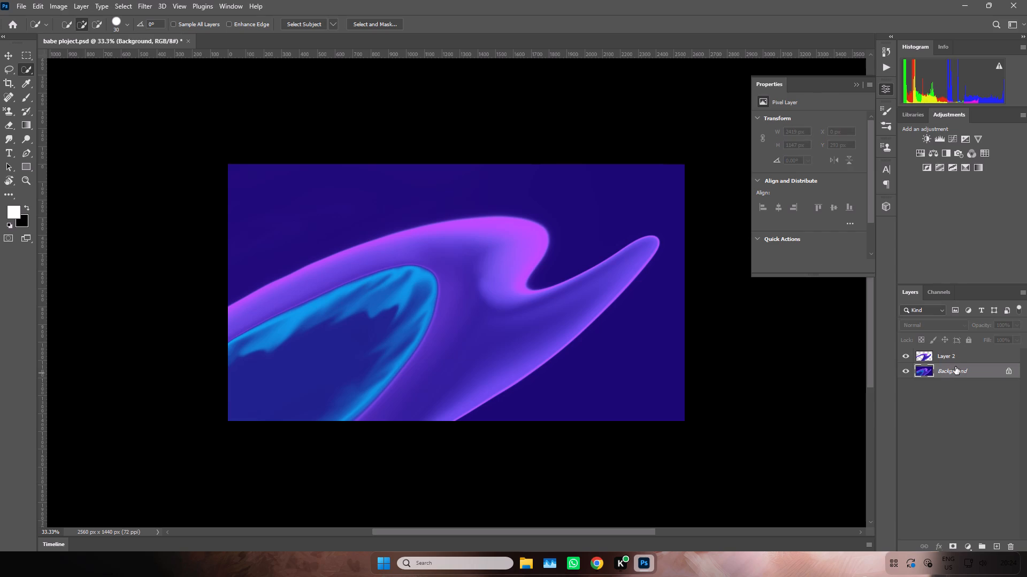
left_click(994, 548)
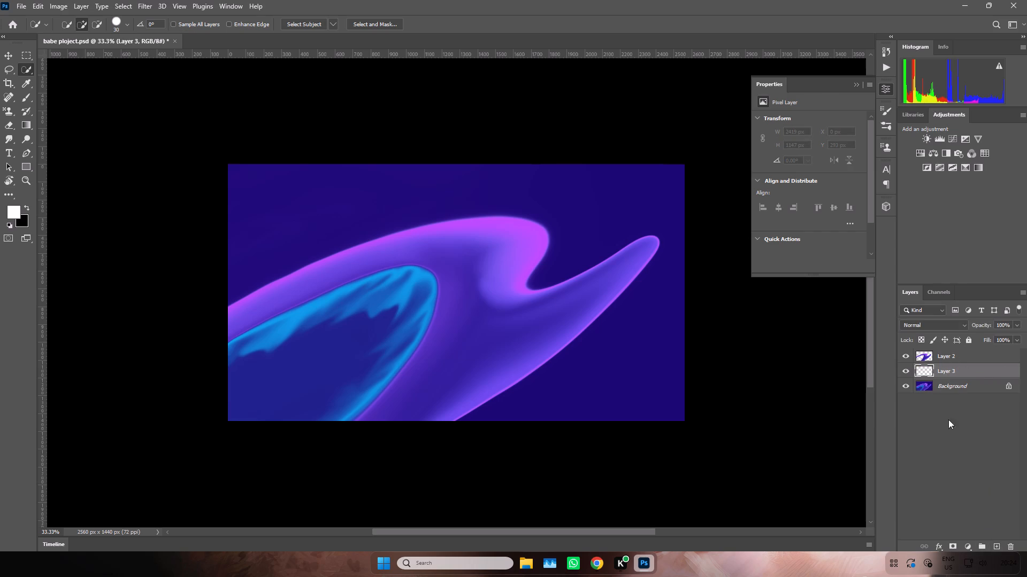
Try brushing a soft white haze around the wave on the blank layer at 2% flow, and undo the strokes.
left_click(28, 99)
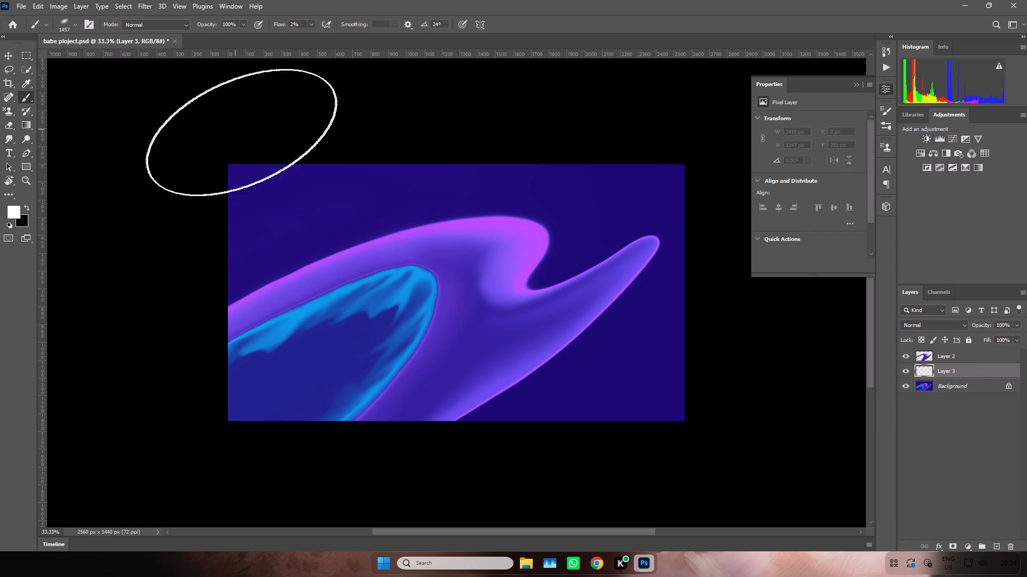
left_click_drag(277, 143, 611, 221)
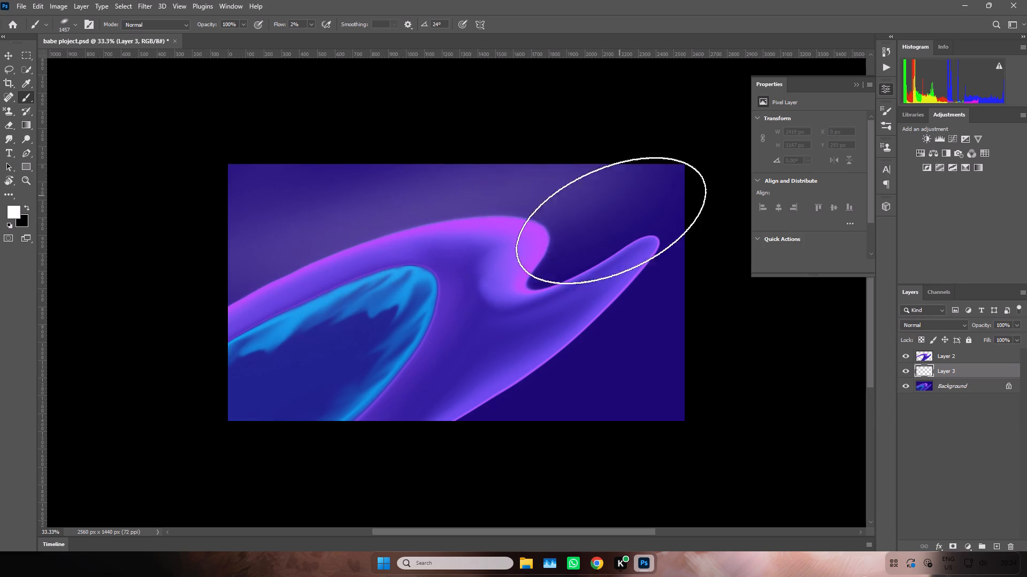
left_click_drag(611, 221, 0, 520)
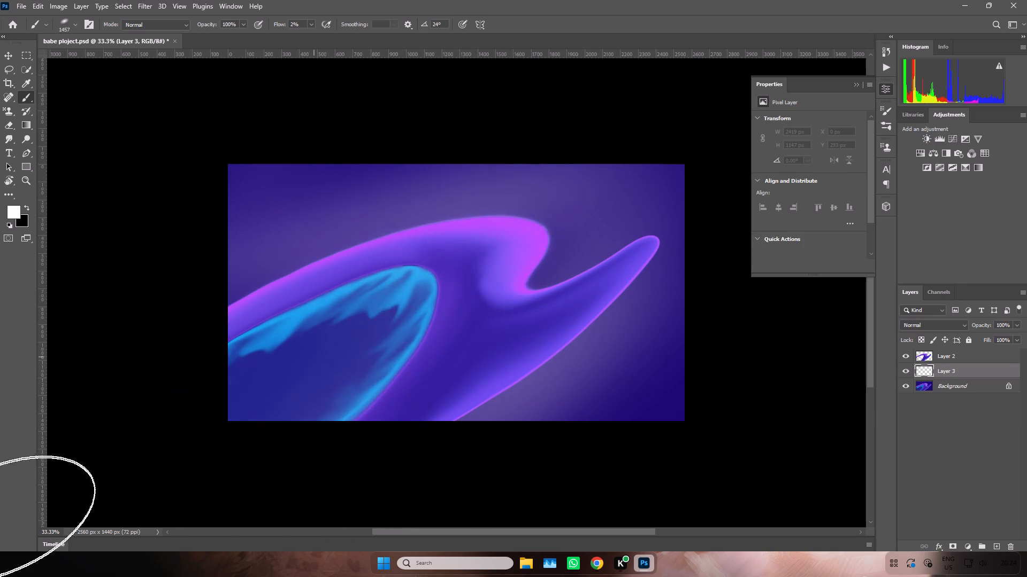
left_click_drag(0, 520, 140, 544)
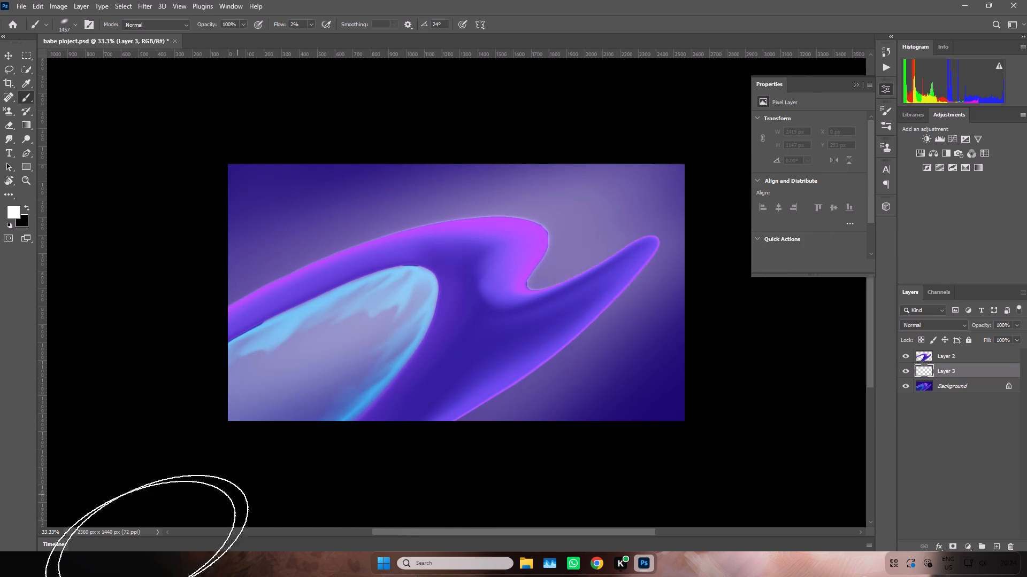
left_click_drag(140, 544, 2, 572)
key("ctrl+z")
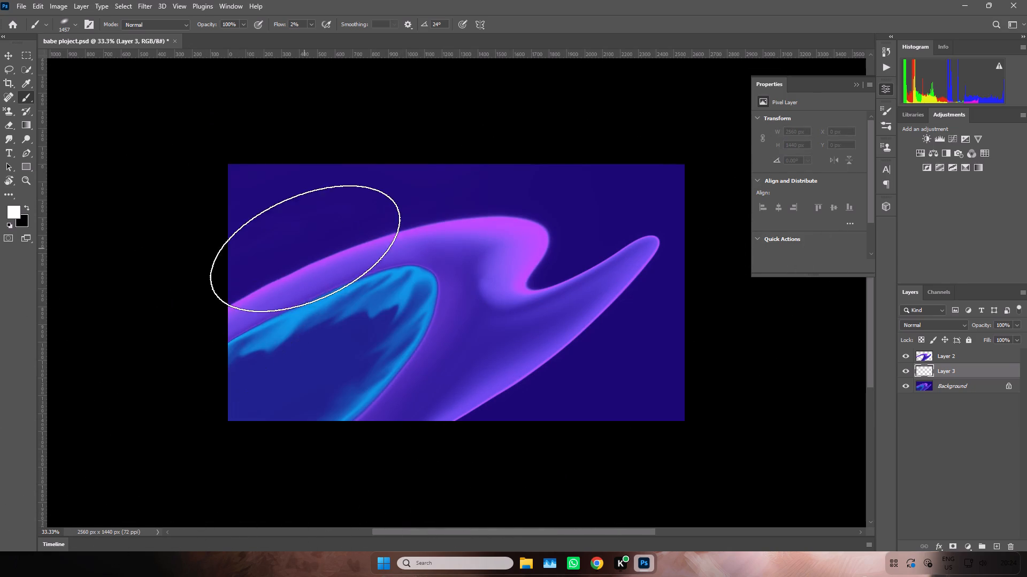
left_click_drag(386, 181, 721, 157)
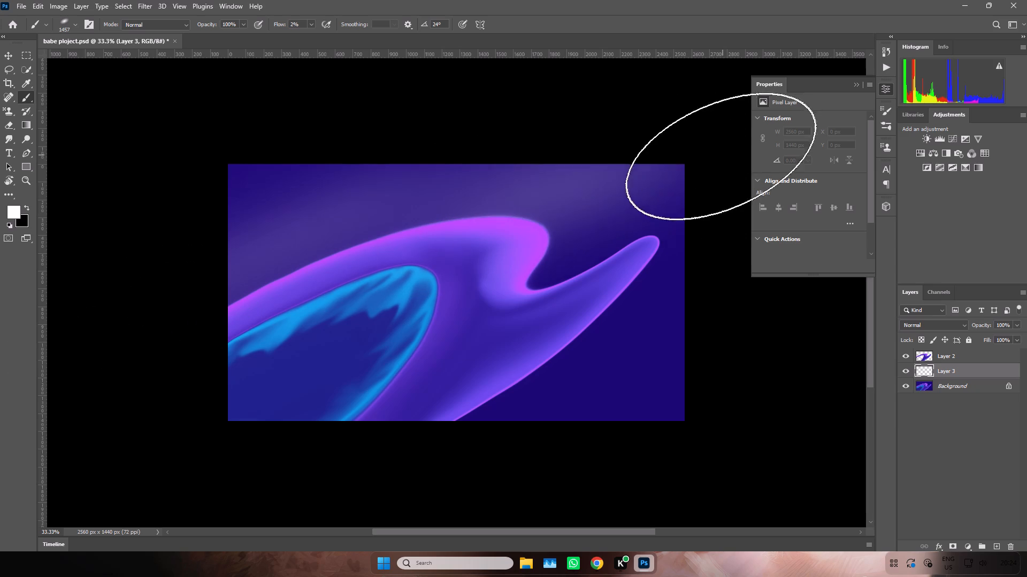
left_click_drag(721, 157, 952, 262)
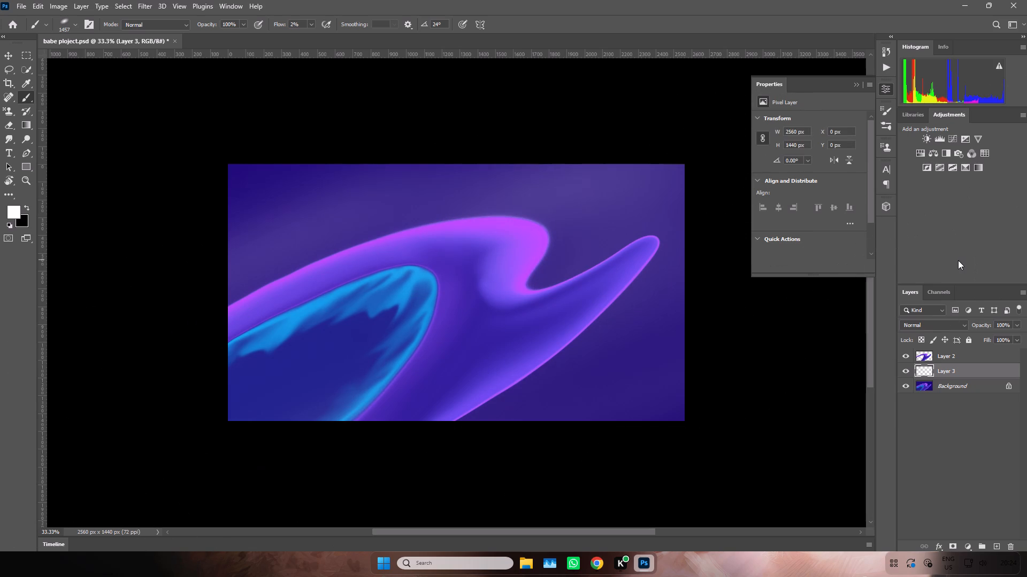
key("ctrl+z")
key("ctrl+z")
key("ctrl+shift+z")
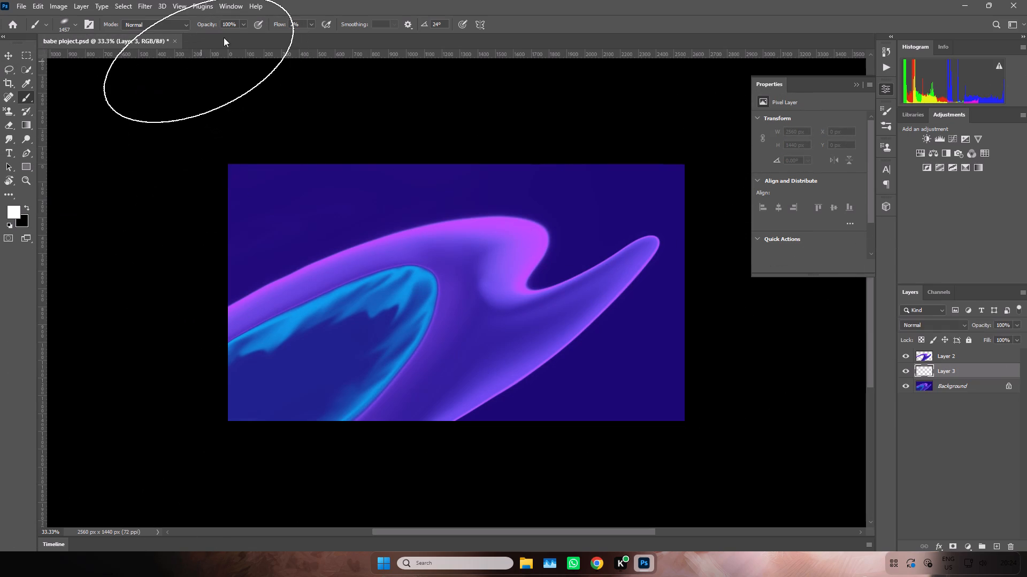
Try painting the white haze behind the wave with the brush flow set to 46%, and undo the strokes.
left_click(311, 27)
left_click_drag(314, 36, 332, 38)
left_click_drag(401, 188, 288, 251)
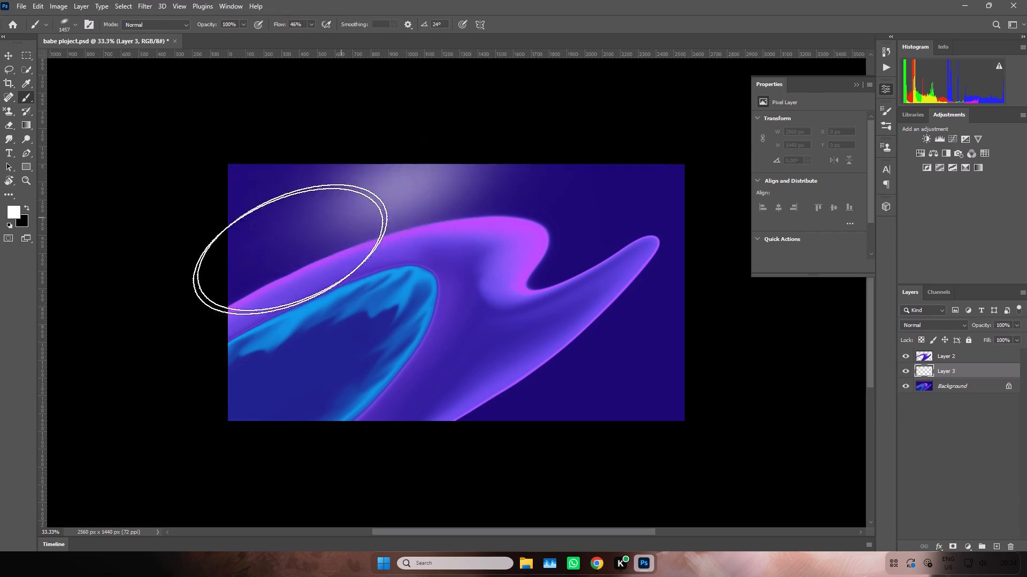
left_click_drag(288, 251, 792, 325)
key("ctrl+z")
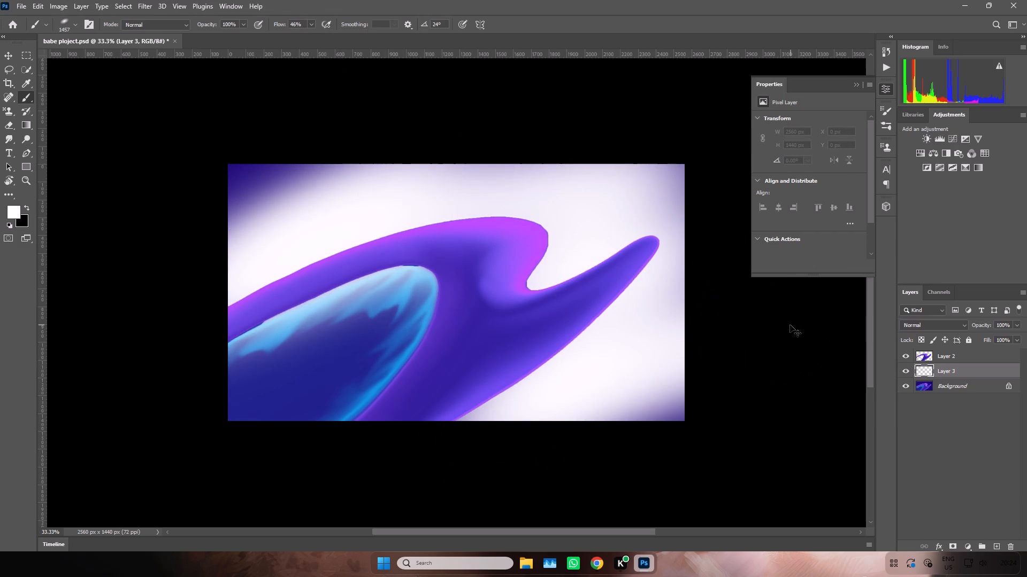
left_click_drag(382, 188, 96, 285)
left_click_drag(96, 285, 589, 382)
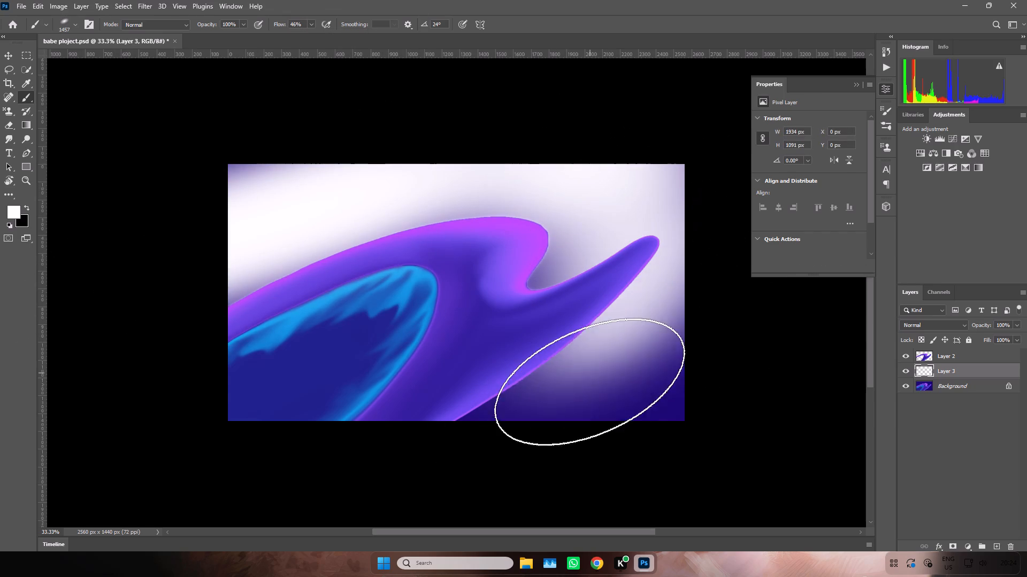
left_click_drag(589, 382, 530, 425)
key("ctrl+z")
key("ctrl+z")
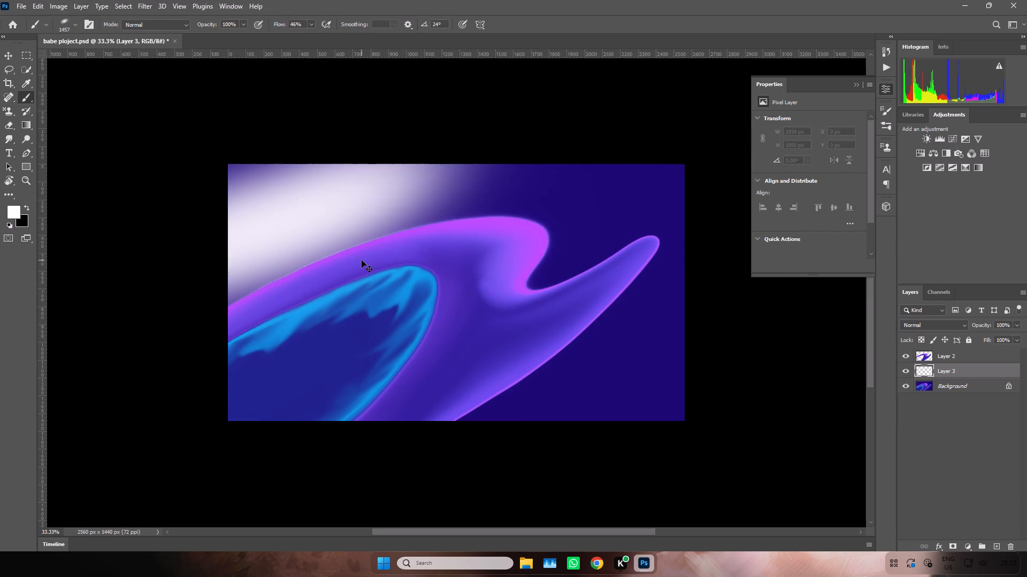
Set the brush flow to 21% and paint soft white haze patches behind the wave along the artwork's upper and lower-right areas.
double_click(309, 26)
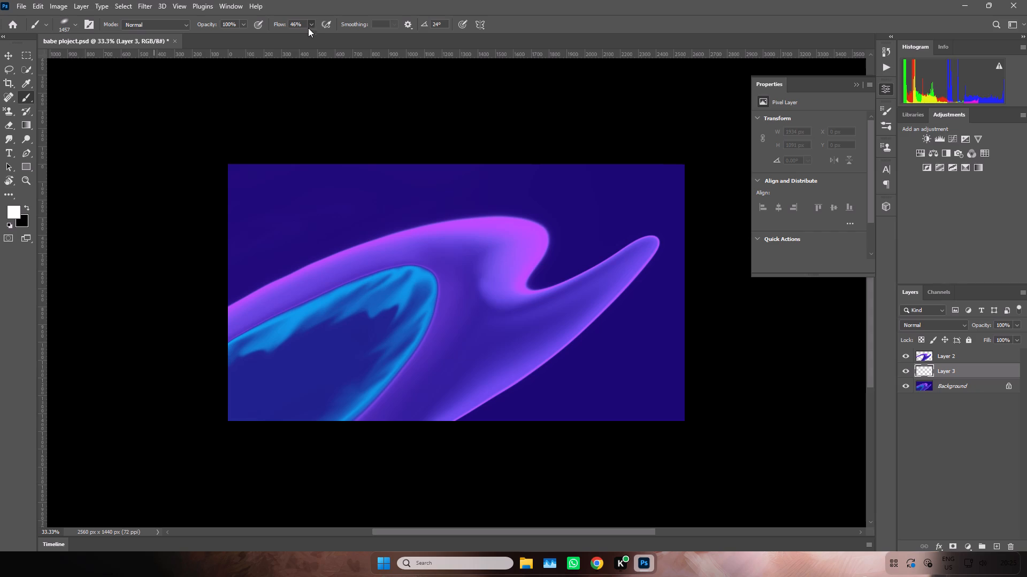
left_click(311, 25)
left_click(299, 37)
left_click_drag(213, 238, 331, 202)
left_click_drag(339, 201, 459, 193)
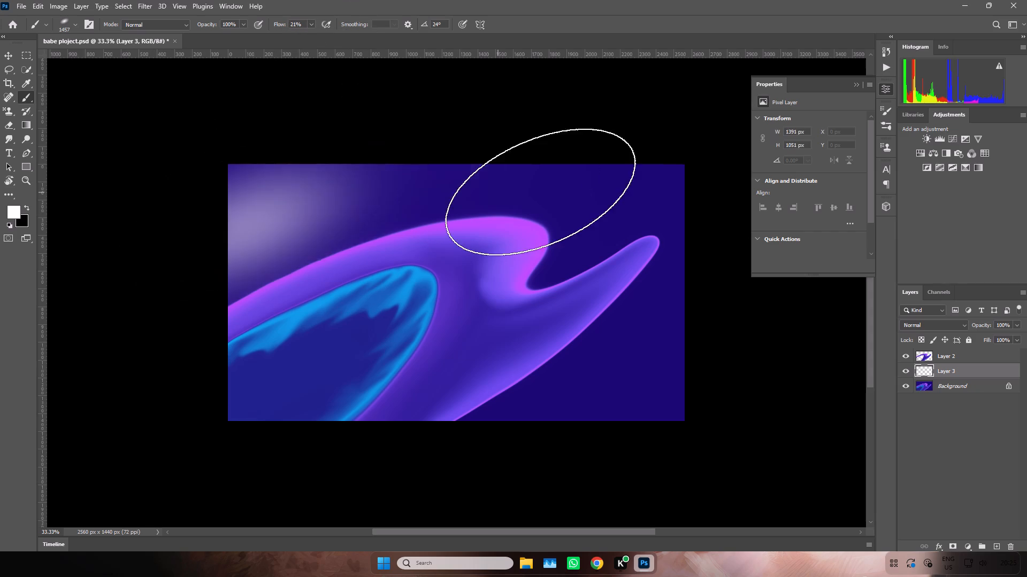
left_click_drag(485, 184, 557, 182)
left_click_drag(566, 181, 601, 180)
left_click_drag(579, 230, 571, 254)
left_click(571, 255)
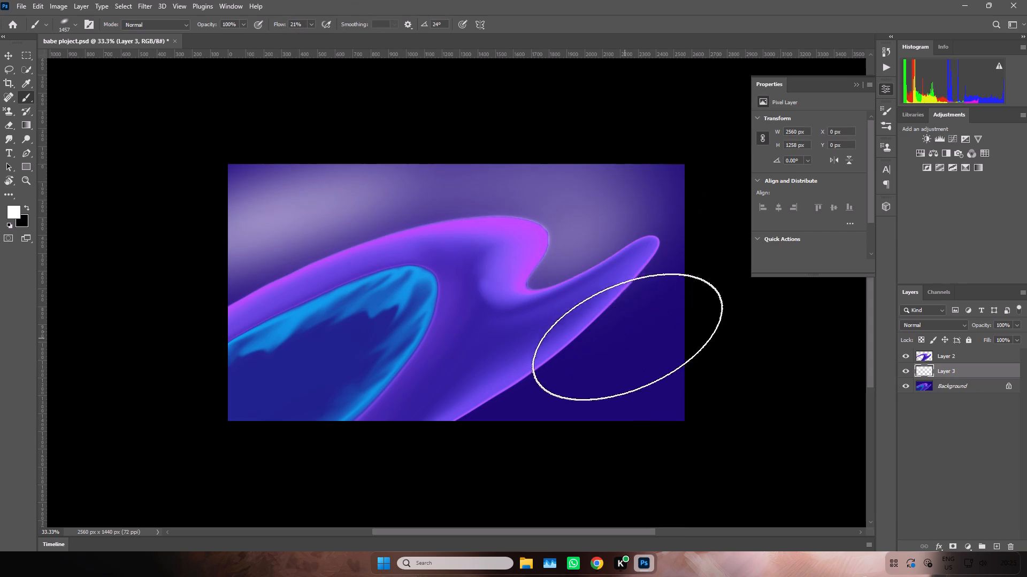
left_click_drag(679, 307, 565, 411)
left_click_drag(603, 412, 766, 390)
left_click(688, 149)
left_click(685, 161)
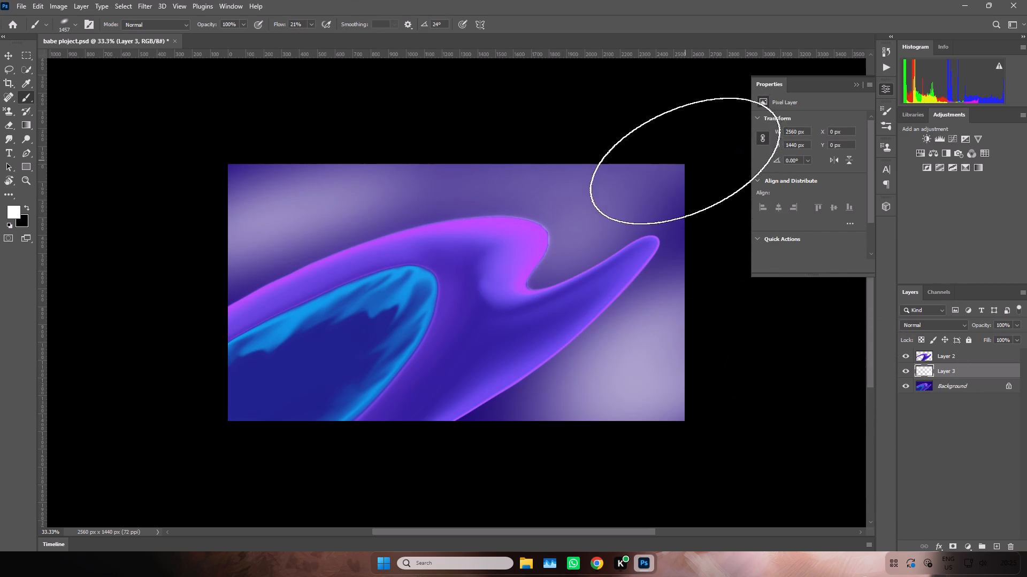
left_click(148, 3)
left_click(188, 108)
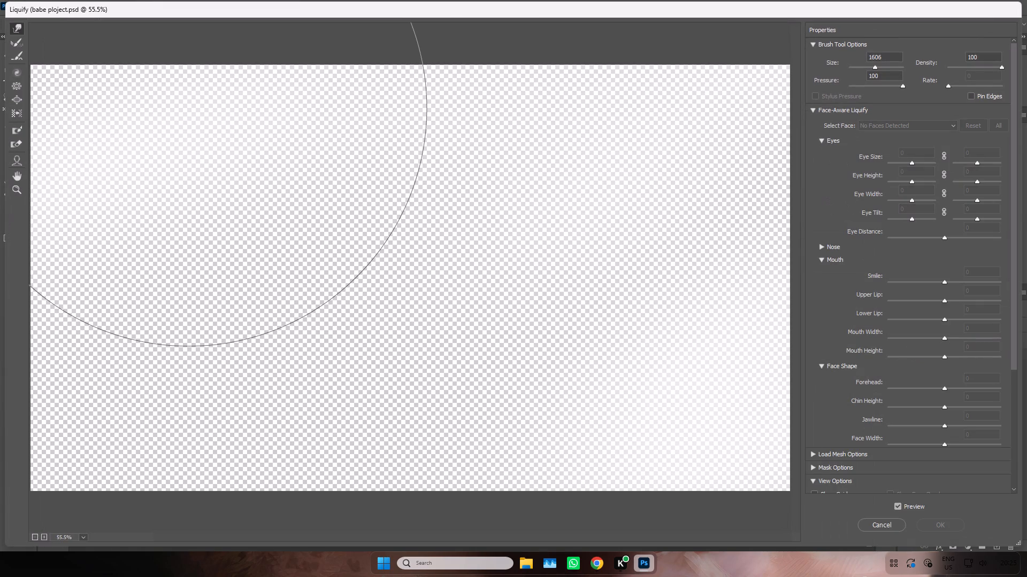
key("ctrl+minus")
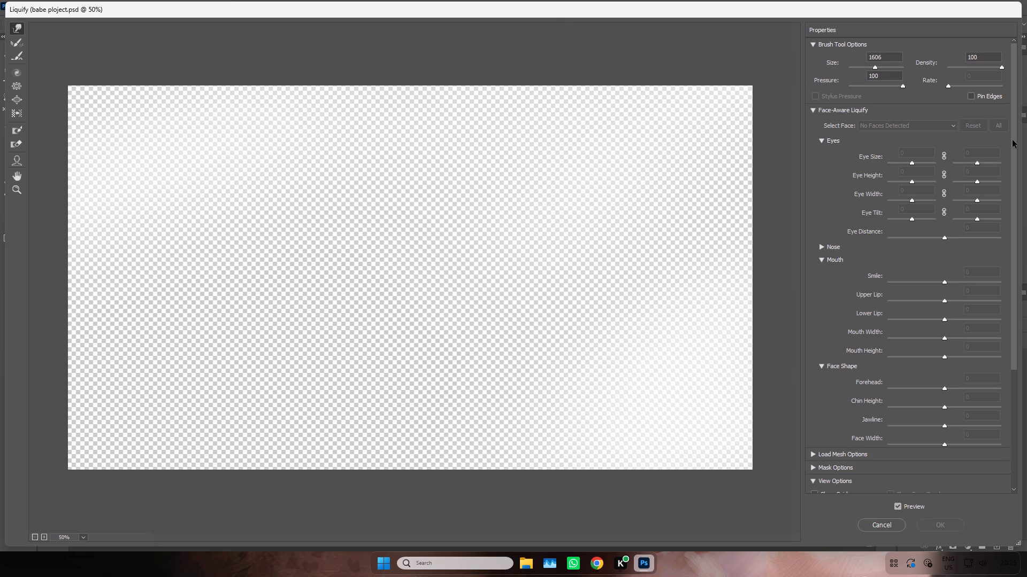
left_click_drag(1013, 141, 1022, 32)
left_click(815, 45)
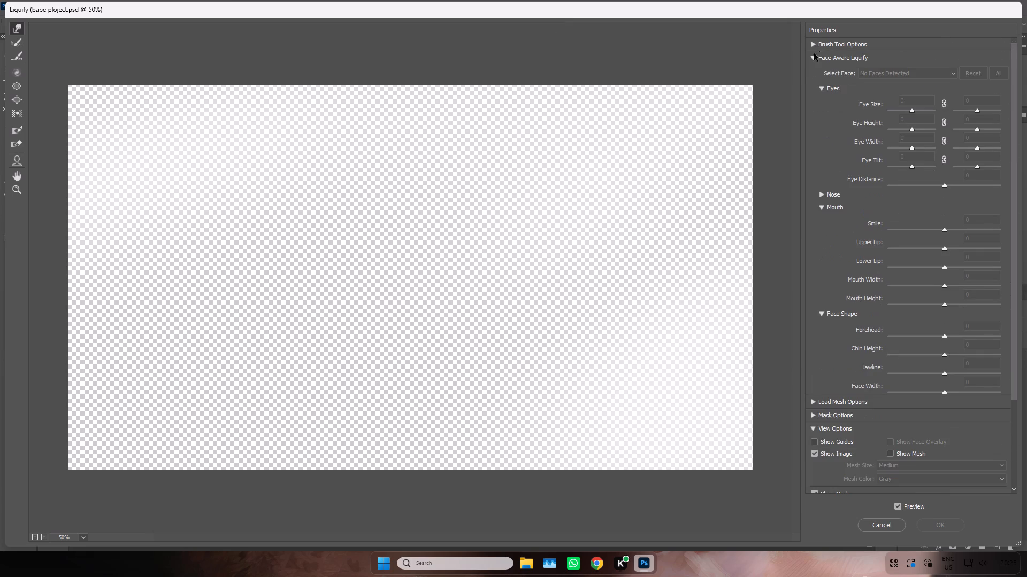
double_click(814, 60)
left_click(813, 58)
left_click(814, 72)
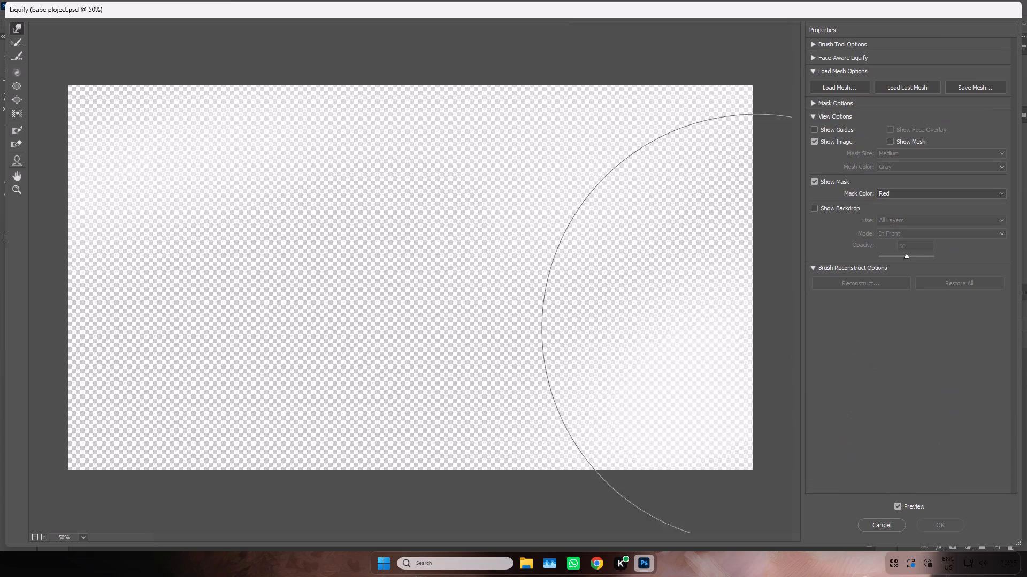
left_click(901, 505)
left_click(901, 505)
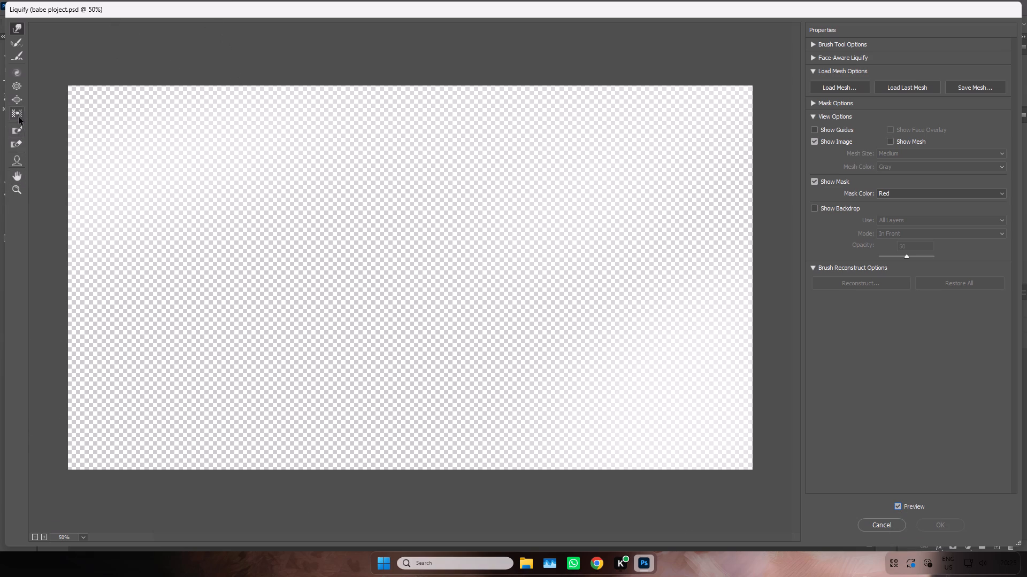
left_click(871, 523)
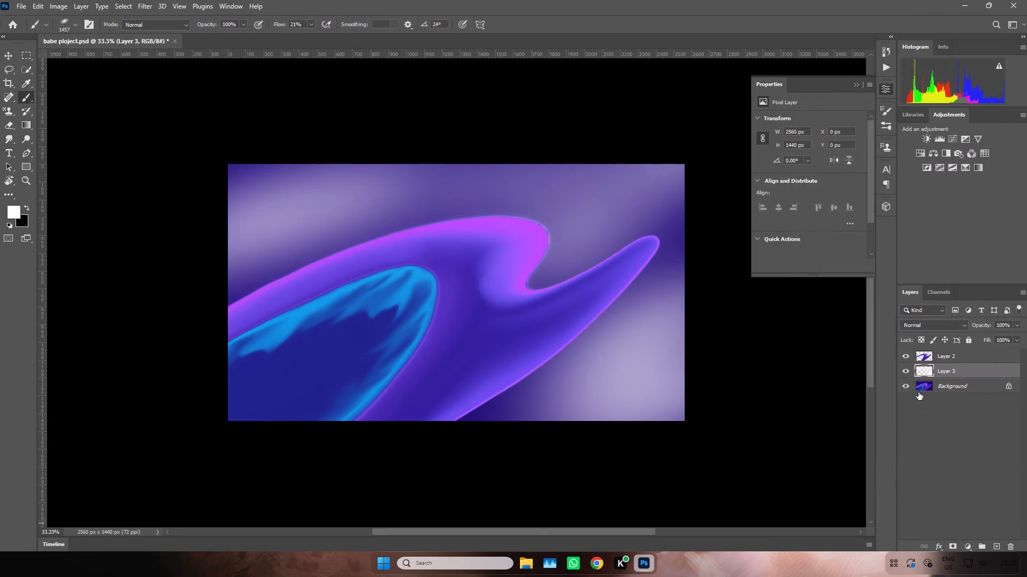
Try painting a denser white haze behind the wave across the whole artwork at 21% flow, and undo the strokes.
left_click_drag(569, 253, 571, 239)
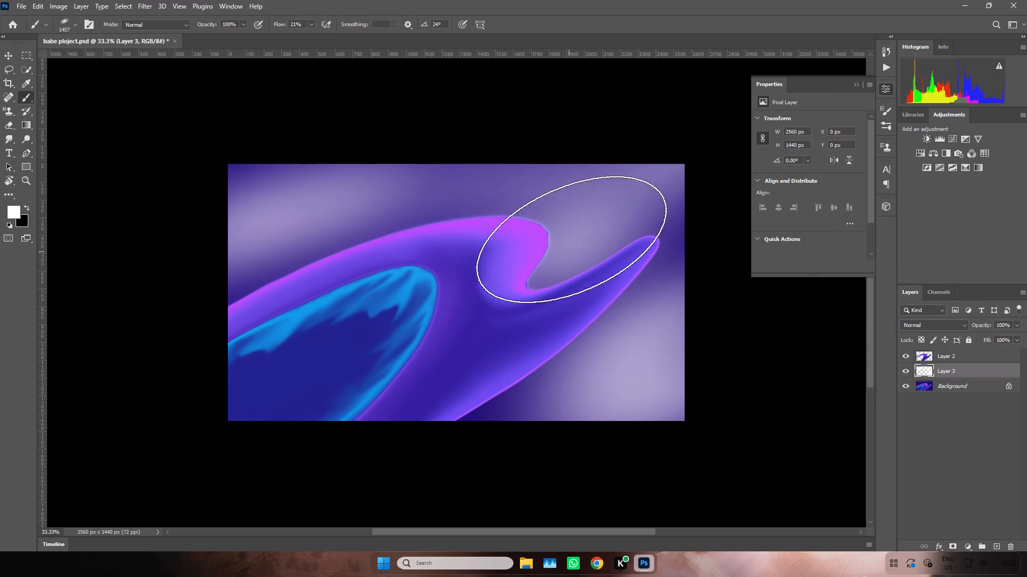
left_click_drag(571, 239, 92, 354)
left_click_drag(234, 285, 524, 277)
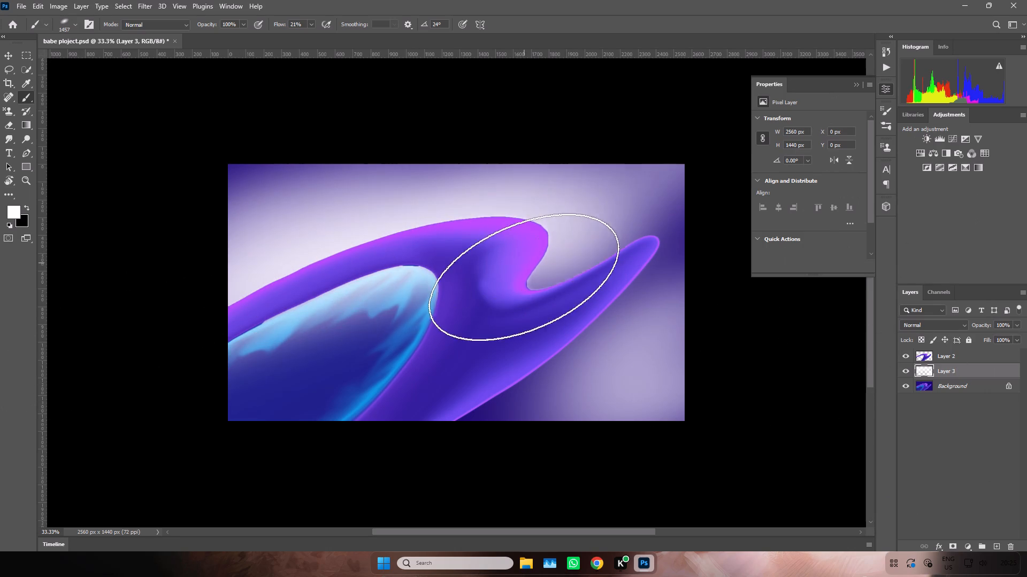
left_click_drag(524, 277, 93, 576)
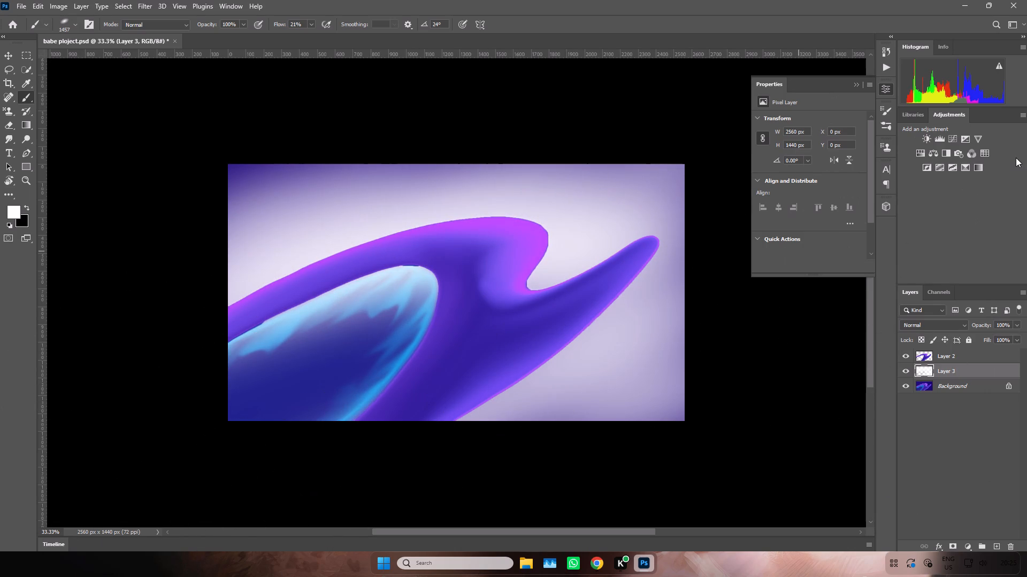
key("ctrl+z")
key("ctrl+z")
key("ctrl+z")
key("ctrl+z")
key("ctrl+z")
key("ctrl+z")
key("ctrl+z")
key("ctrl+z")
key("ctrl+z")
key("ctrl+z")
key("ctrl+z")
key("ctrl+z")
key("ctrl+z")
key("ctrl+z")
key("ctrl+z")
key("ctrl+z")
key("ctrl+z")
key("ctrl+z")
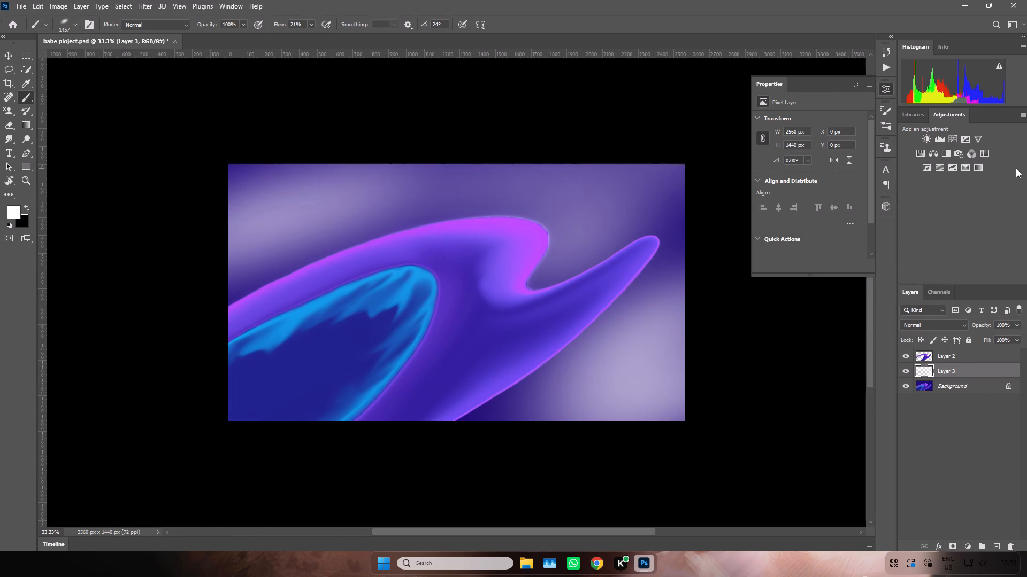
Undo the earlier haze layer and wave-separation edits back to the single flattened Background layer.
key("ctrl+z")
key("ctrl+z")
key("ctrl+z")
key("ctrl+z")
key("ctrl+z")
key("ctrl+z")
key("ctrl+z")
key("ctrl+z")
key("ctrl+z")
key("ctrl+z")
key("ctrl+z")
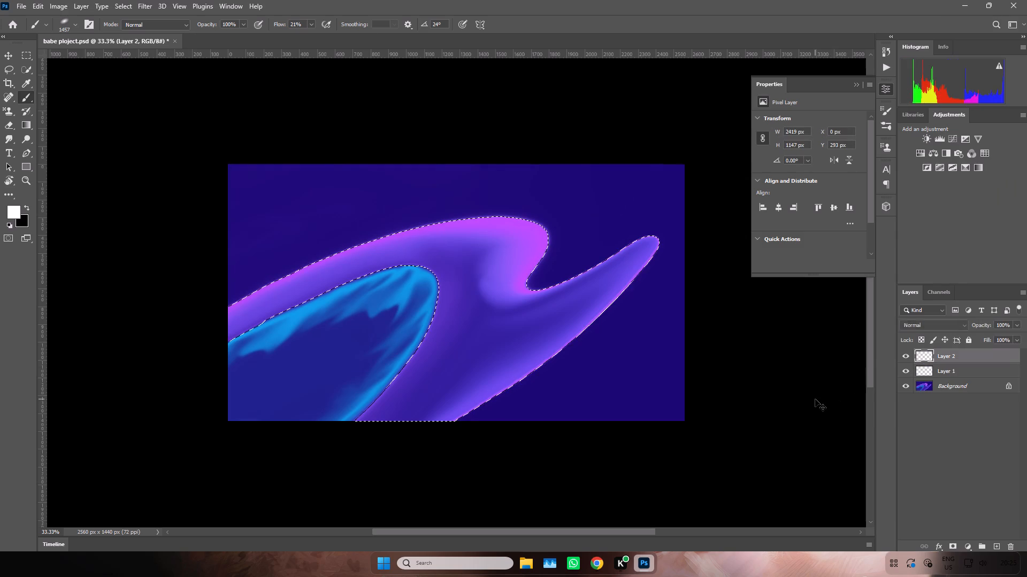